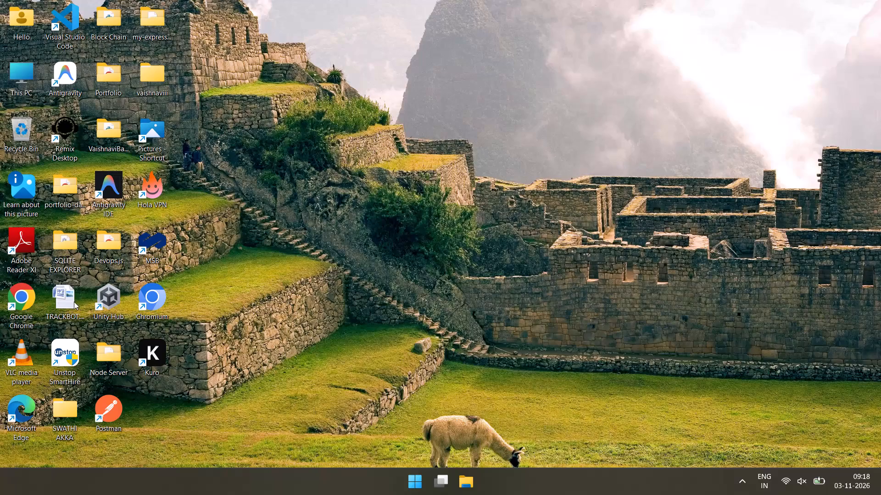
# Launch Google Chrome with the personal profile marked by an orange V.
pyautogui.doubleClick(19, 291)
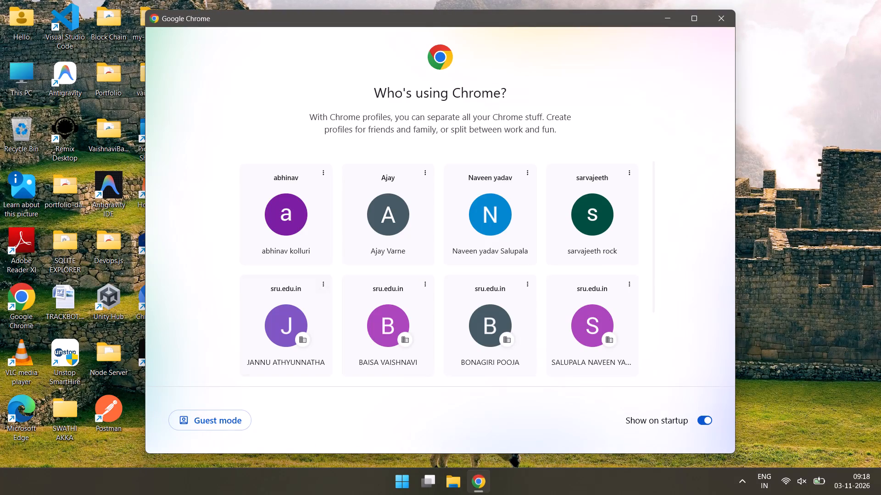
pyautogui.scroll(-7, 413, 341)
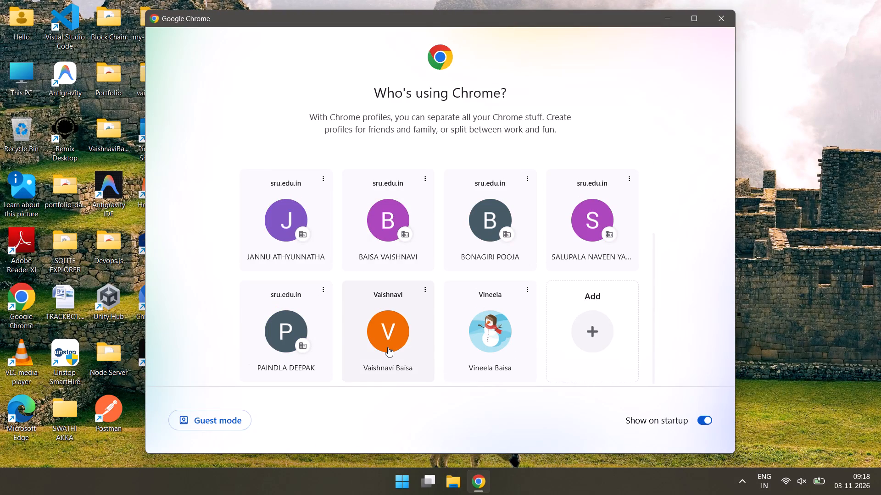
pyautogui.doubleClick(388, 347)
# Search Google for canva, go to the Canva India website and log in.
pyautogui.click(396, 210)
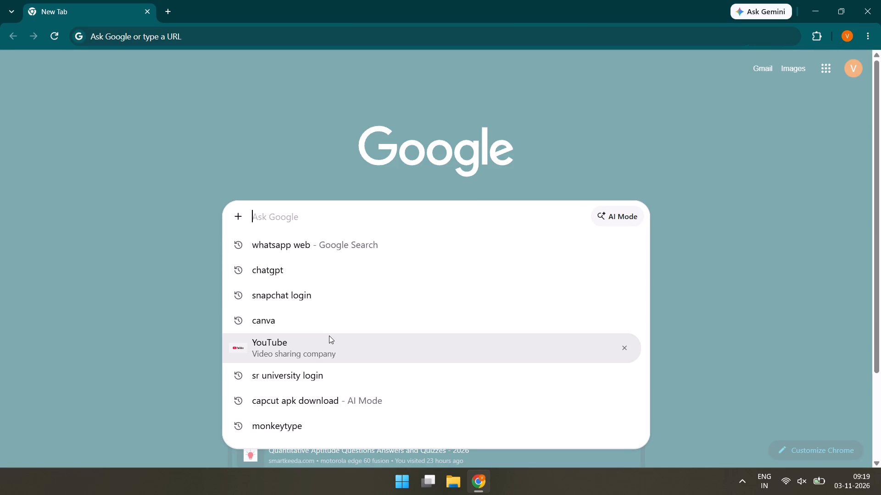
pyautogui.doubleClick(323, 328)
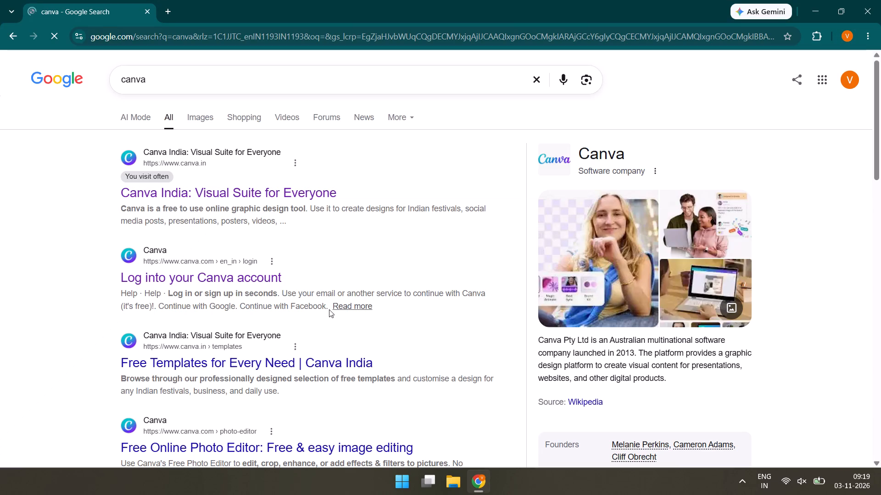
pyautogui.doubleClick(308, 191)
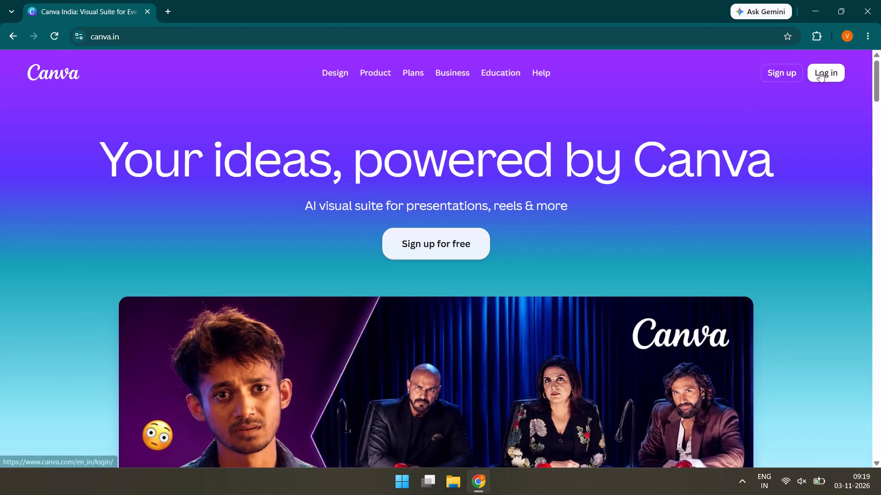
pyautogui.click(820, 72)
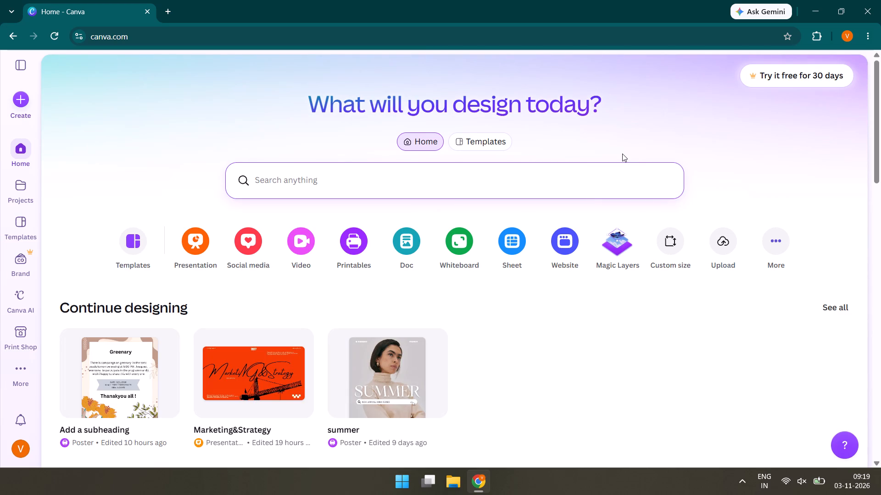
# Open the recent poster design named summer for editing.
pyautogui.doubleClick(413, 428)
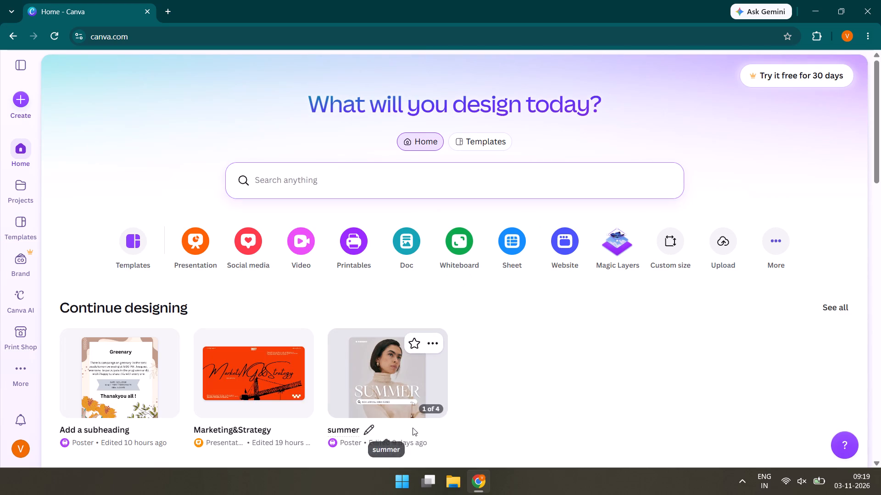
pyautogui.doubleClick(396, 400)
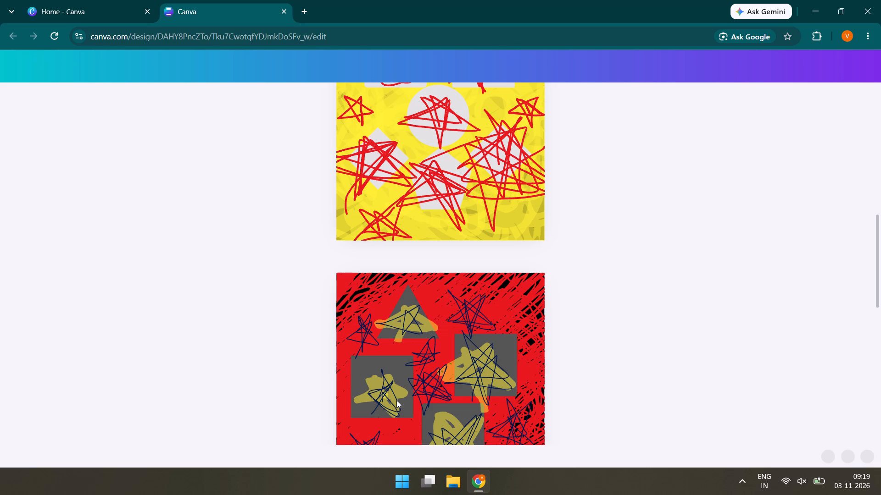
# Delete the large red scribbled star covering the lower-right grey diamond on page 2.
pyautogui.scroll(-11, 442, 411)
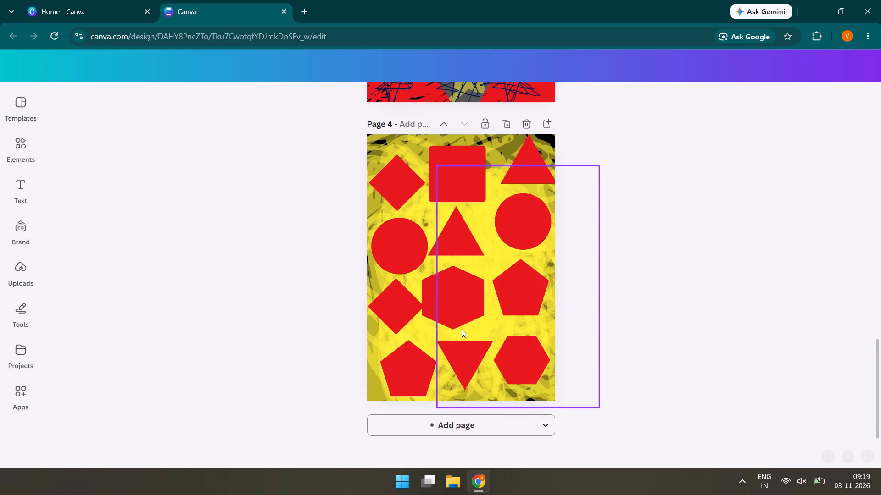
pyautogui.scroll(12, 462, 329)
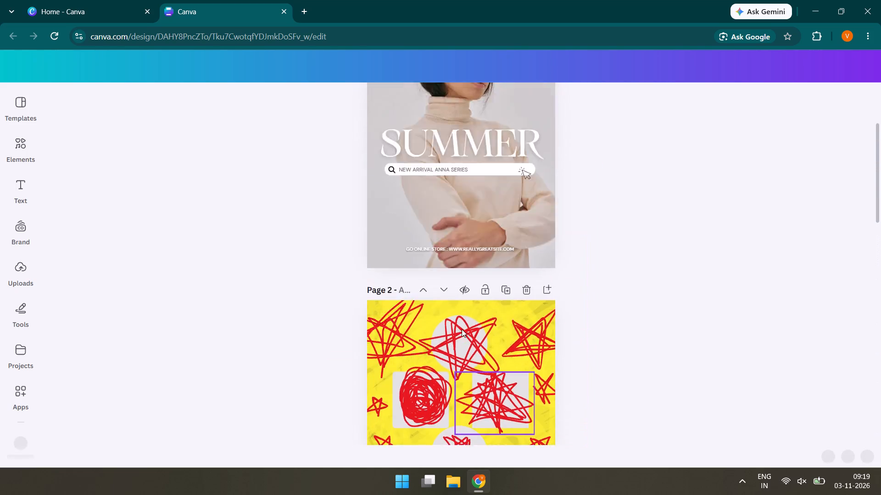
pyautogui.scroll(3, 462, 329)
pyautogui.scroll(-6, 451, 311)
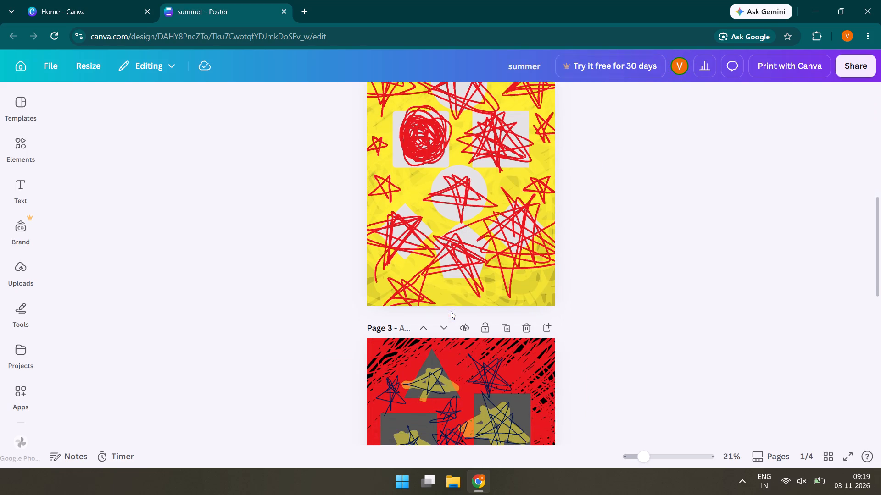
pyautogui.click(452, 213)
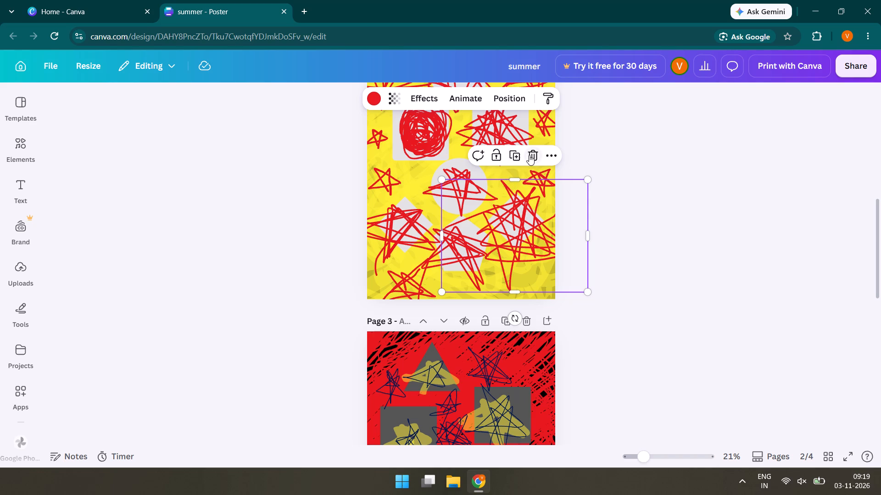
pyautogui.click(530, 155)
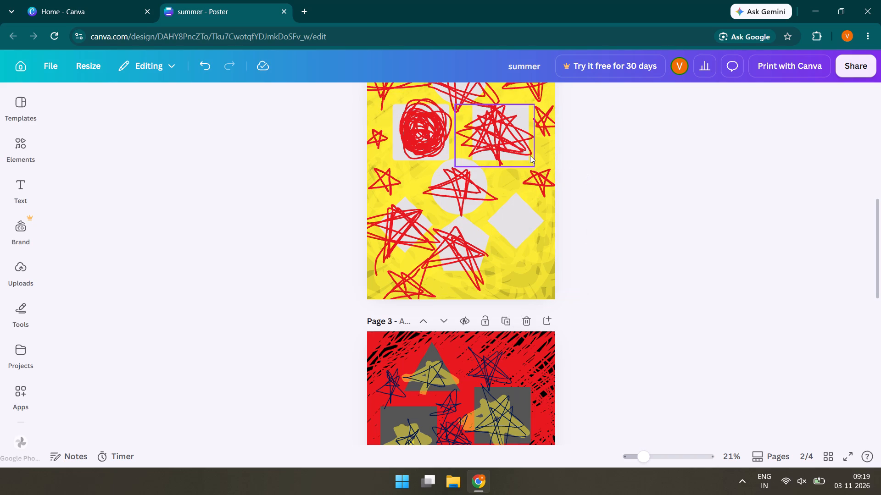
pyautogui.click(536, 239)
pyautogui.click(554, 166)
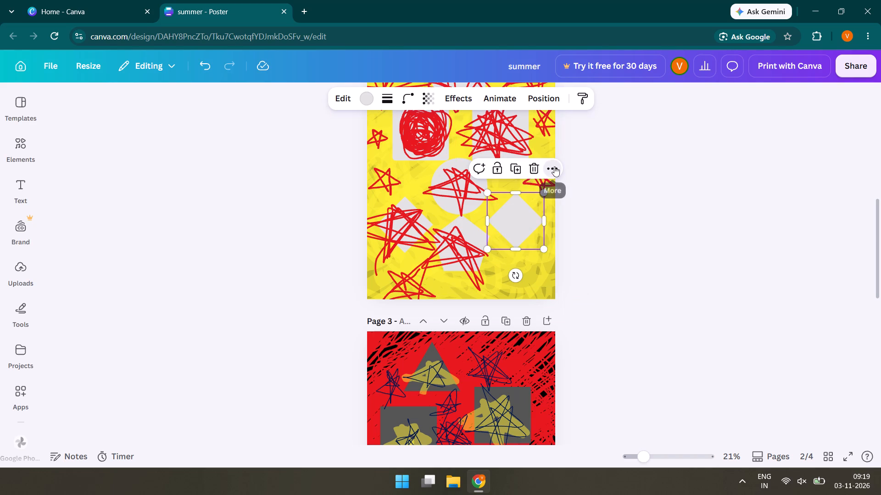
# Delete pages 2, 3 and 4, keeping only the SUMMER poster page.
pyautogui.scroll(5, 458, 233)
pyautogui.scroll(-2, 458, 233)
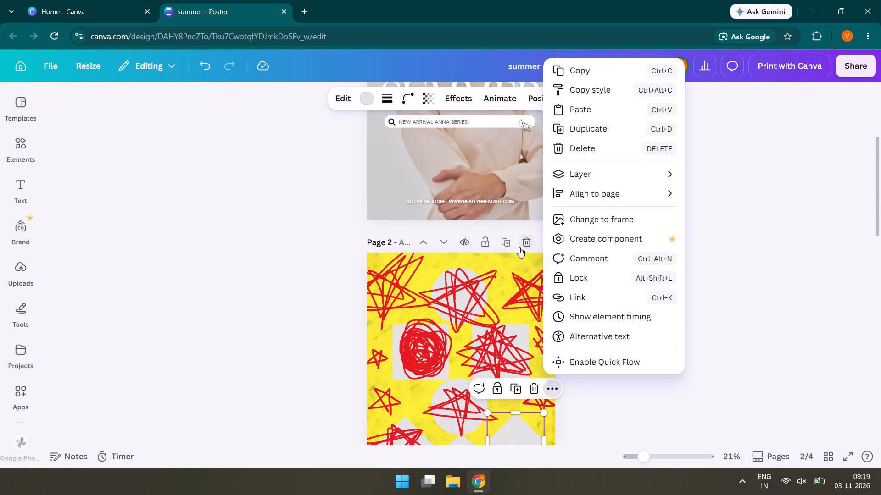
pyautogui.click(527, 245)
pyautogui.click(527, 245)
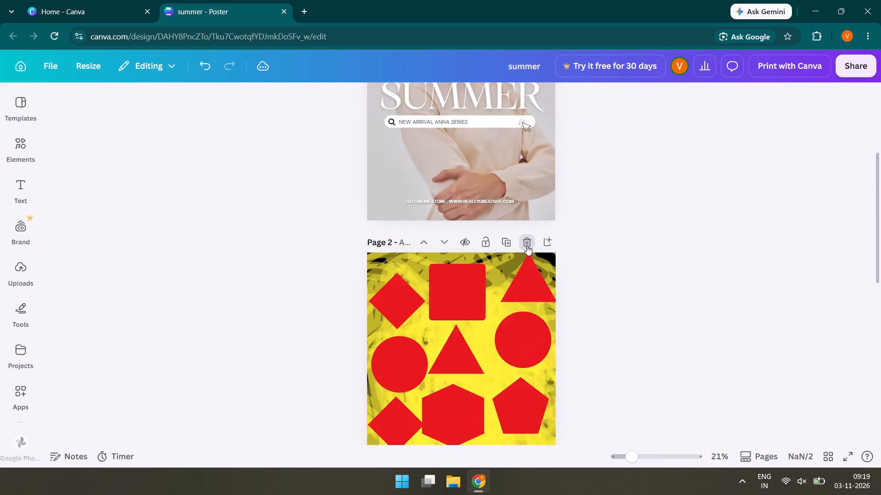
pyautogui.click(527, 245)
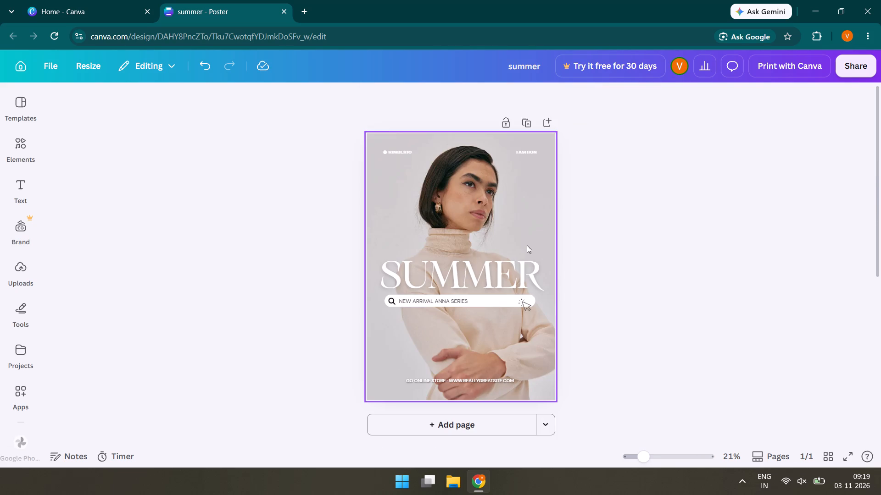
# Add a new page after the SUMMER poster page.
pyautogui.click(472, 425)
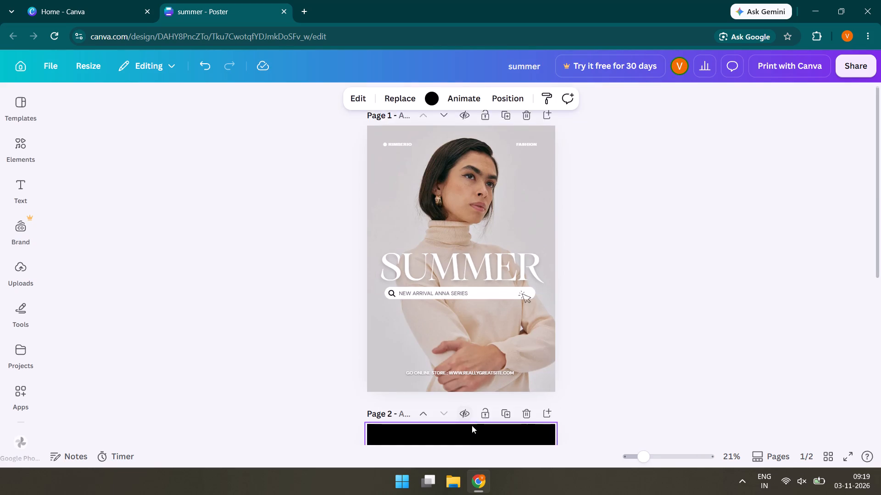
# Remove the SUMMER headline, the NEW ARRIVAL ANNA SERIES text and the white search bar behind it from page 1.
pyautogui.scroll(7, 474, 354)
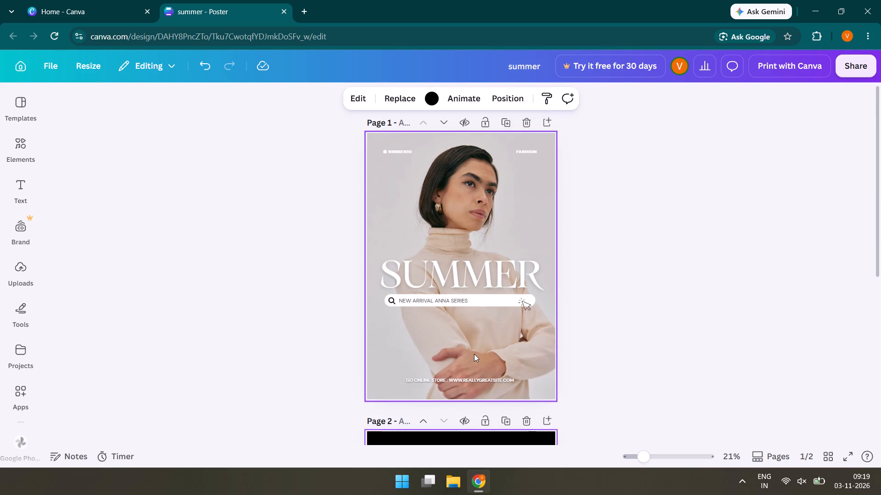
pyautogui.click(474, 354)
pyautogui.click(480, 264)
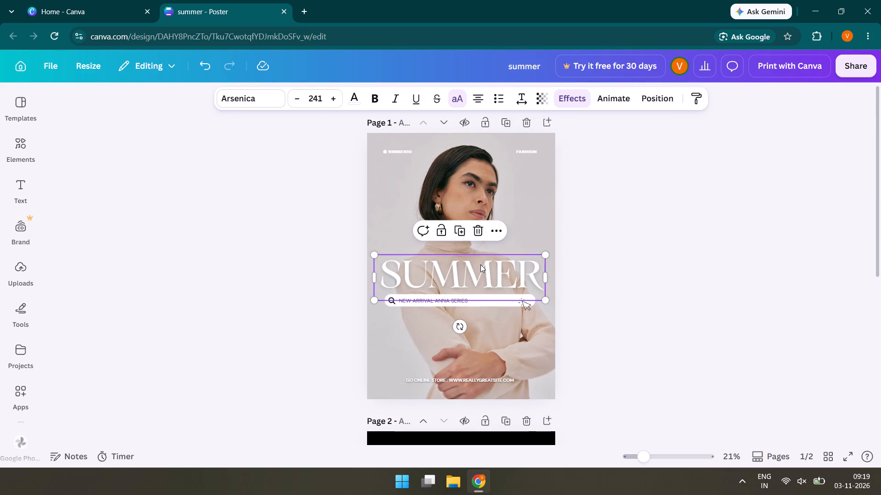
pyautogui.click(480, 226)
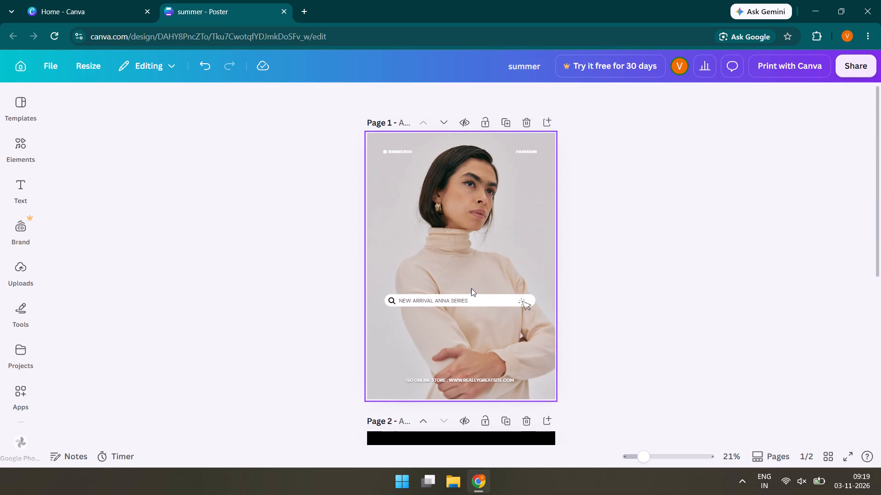
pyautogui.click(472, 298)
pyautogui.click(473, 274)
pyautogui.click(468, 306)
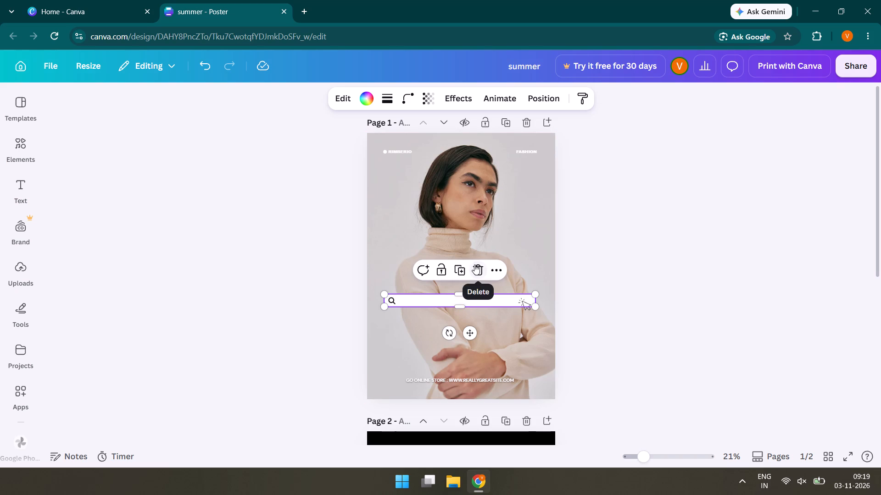
pyautogui.click(474, 264)
# Remove the brand name, the small white symbol beside it and the FASHION label from the top of the poster.
pyautogui.click(397, 153)
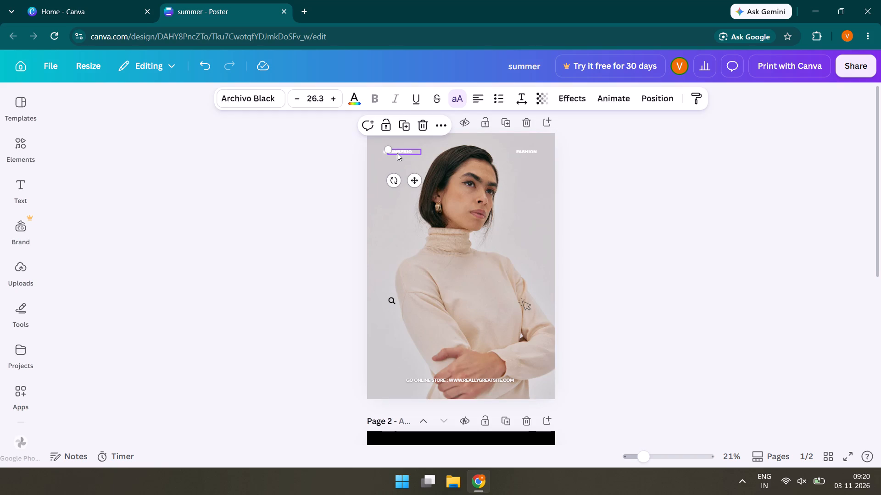
pyautogui.click(420, 131)
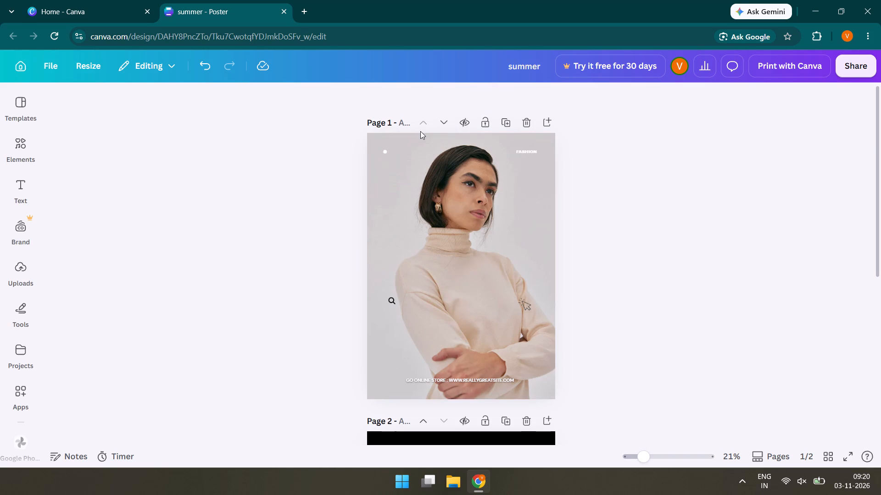
pyautogui.click(384, 153)
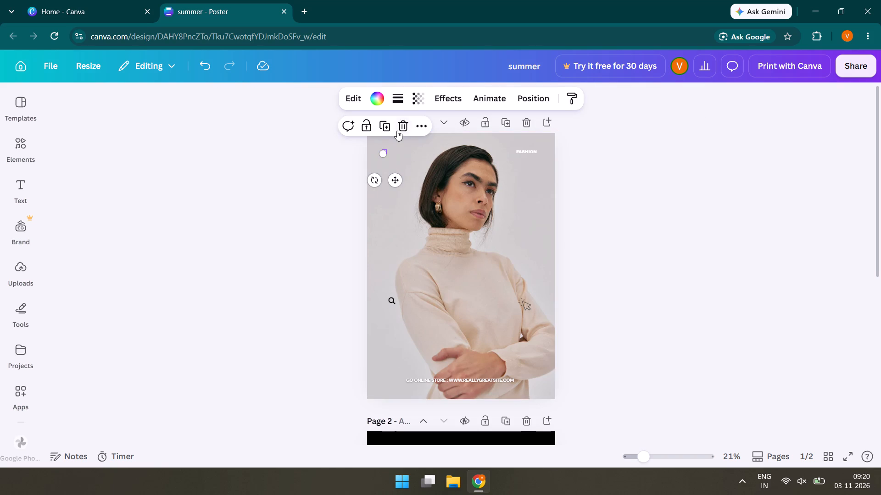
pyautogui.click(401, 127)
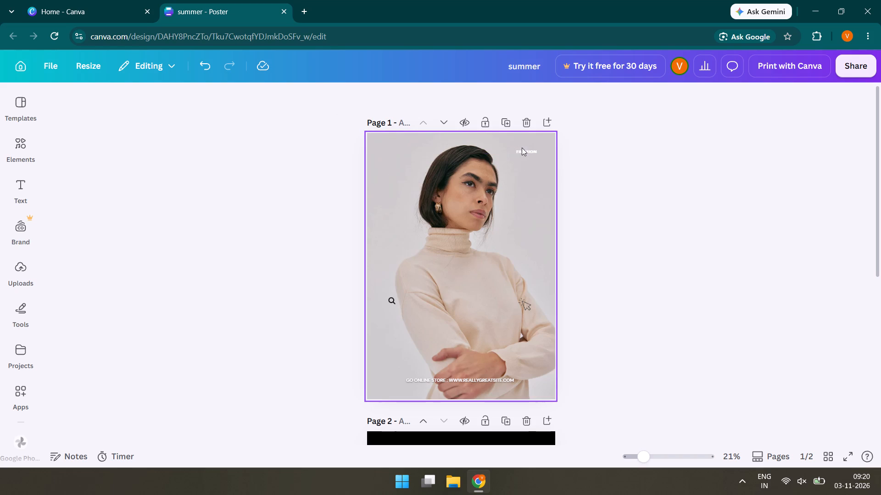
pyautogui.click(522, 151)
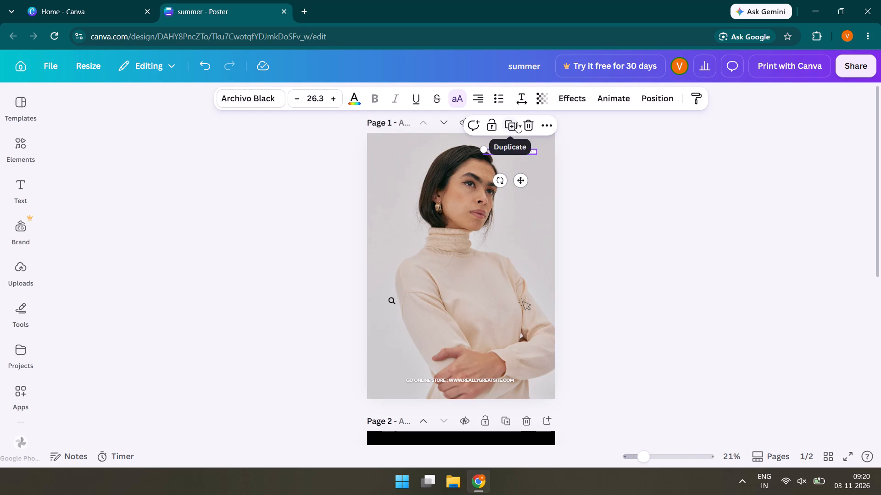
pyautogui.click(523, 122)
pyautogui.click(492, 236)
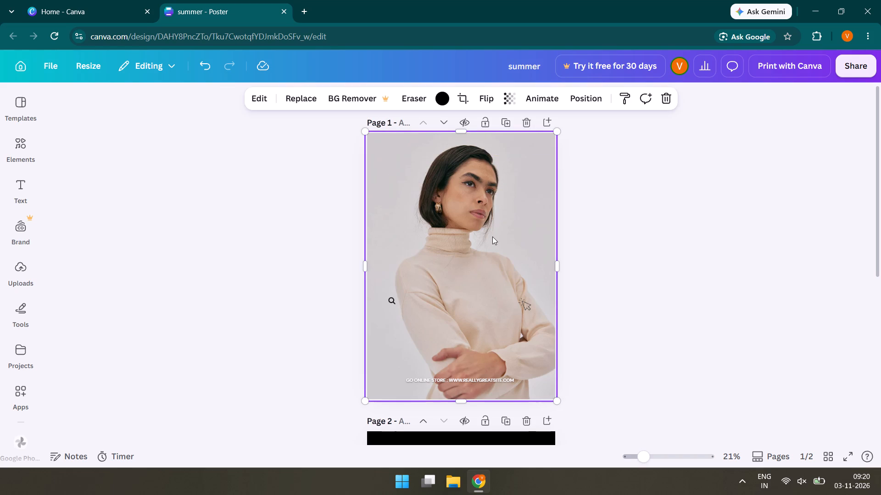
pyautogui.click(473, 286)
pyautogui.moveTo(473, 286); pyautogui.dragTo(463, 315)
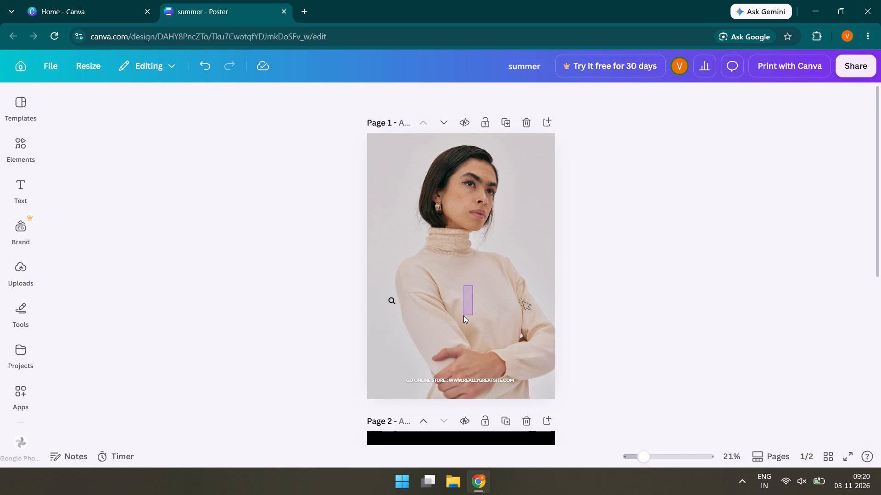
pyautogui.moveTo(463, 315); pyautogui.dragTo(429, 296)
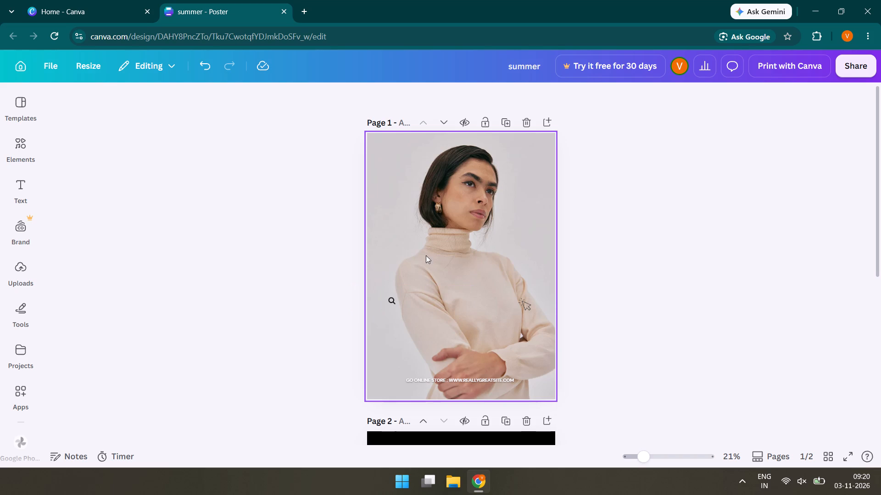
# Browse the chart, graphics and frame categories of the design elements for material suited to the poster.
pyautogui.click(12, 152)
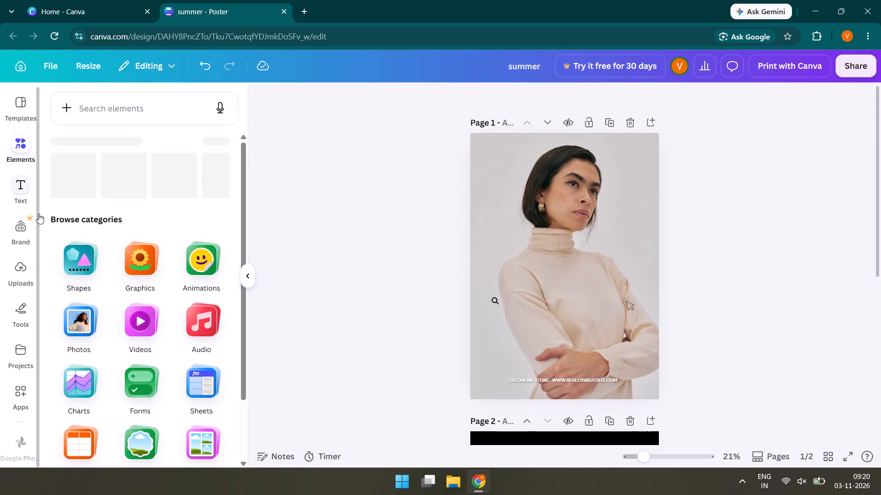
pyautogui.scroll(-2, 77, 308)
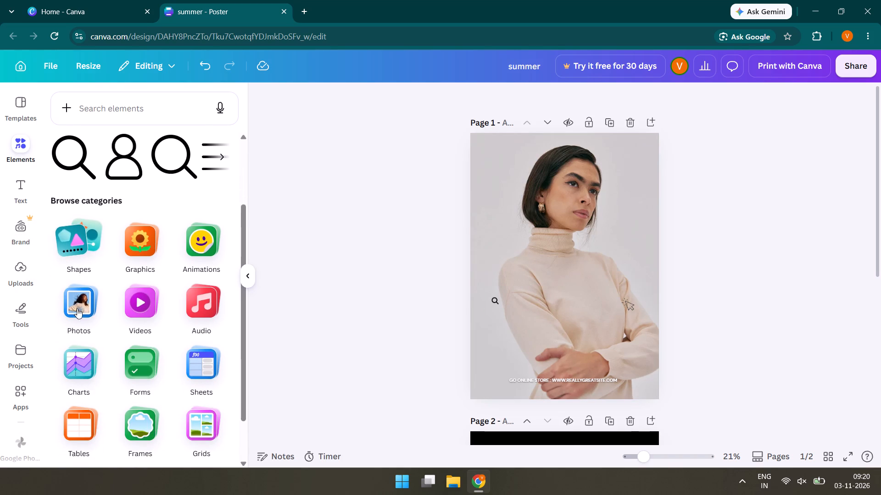
pyautogui.scroll(-1, 77, 308)
pyautogui.click(90, 349)
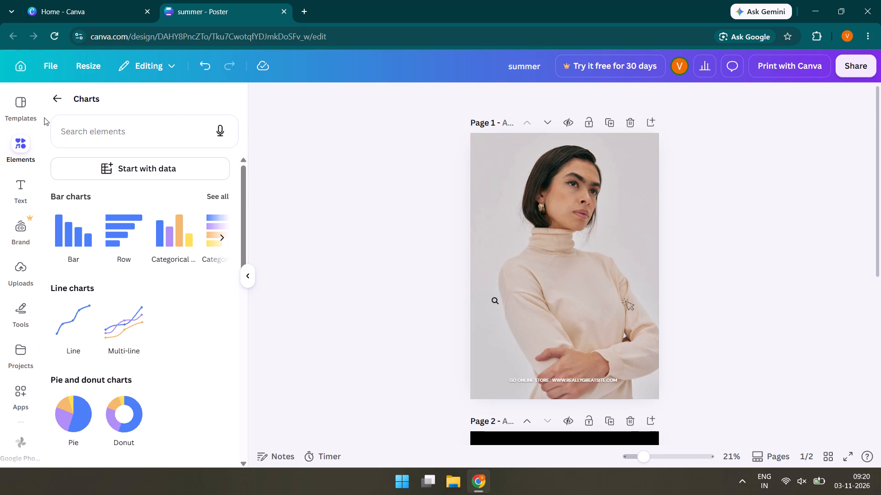
pyautogui.click(56, 102)
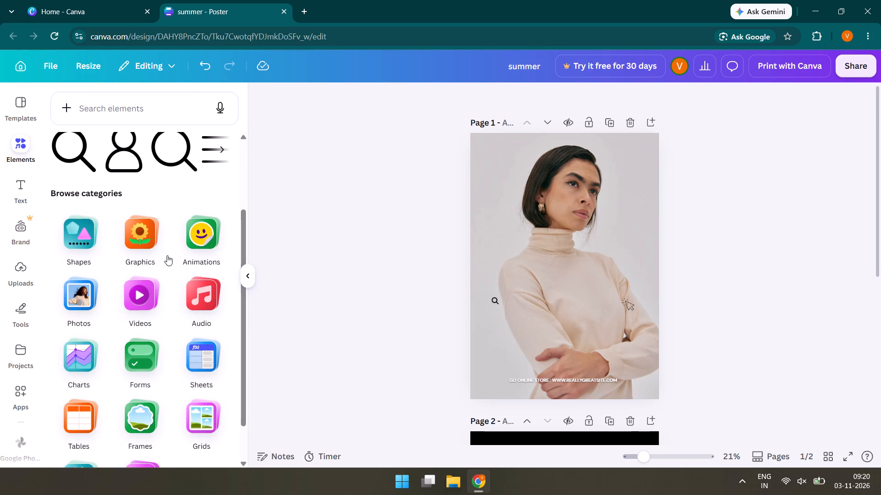
pyautogui.click(140, 250)
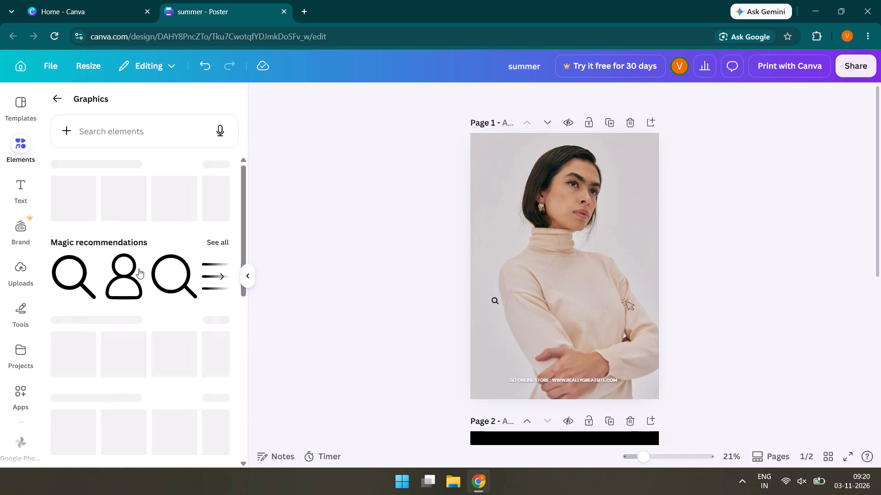
pyautogui.scroll(-5, 118, 382)
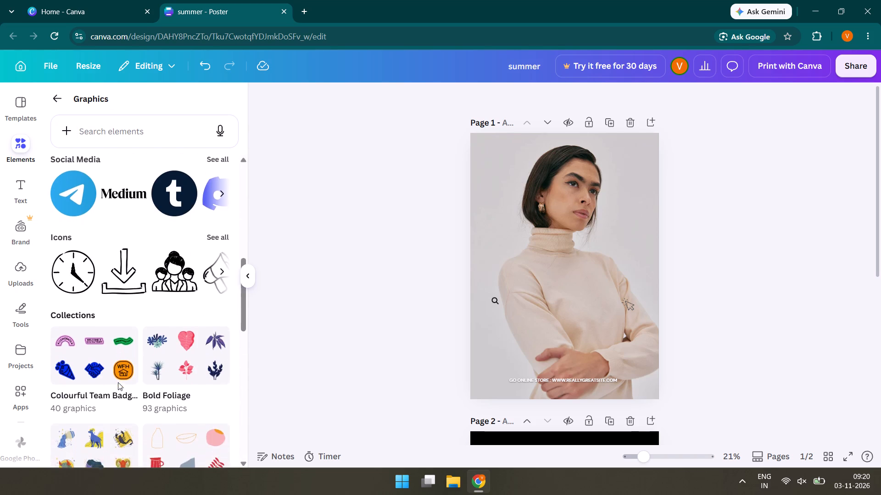
pyautogui.scroll(-2, 118, 382)
pyautogui.scroll(6, 118, 382)
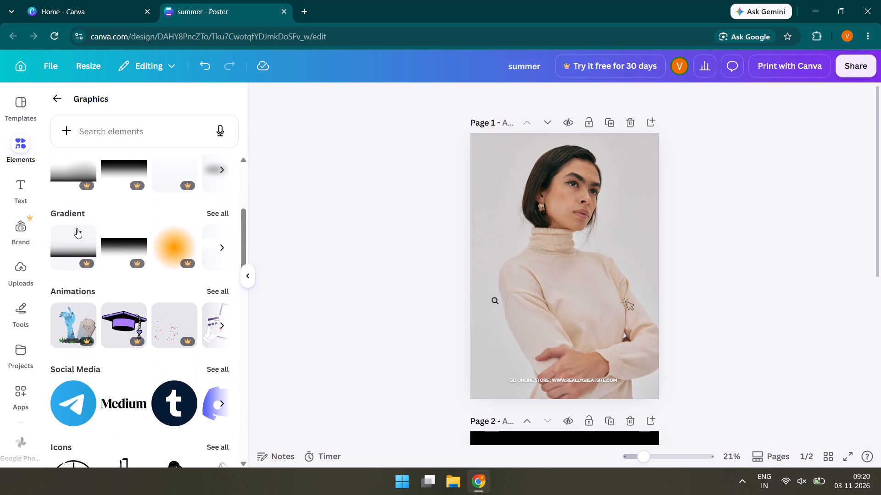
pyautogui.click(61, 101)
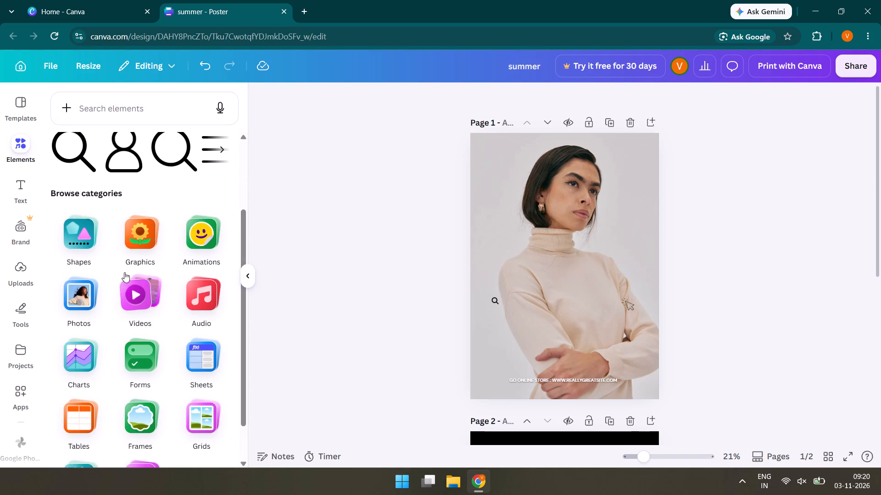
pyautogui.scroll(-3, 124, 272)
pyautogui.click(125, 374)
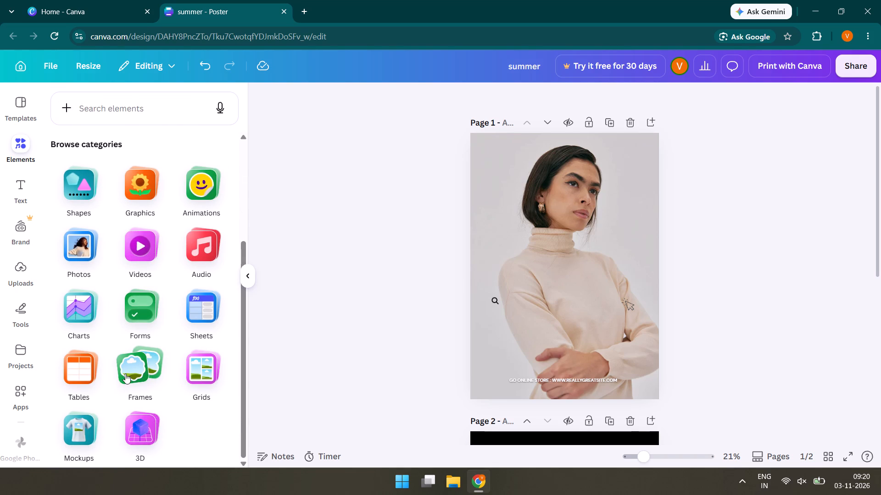
pyautogui.scroll(-5, 125, 374)
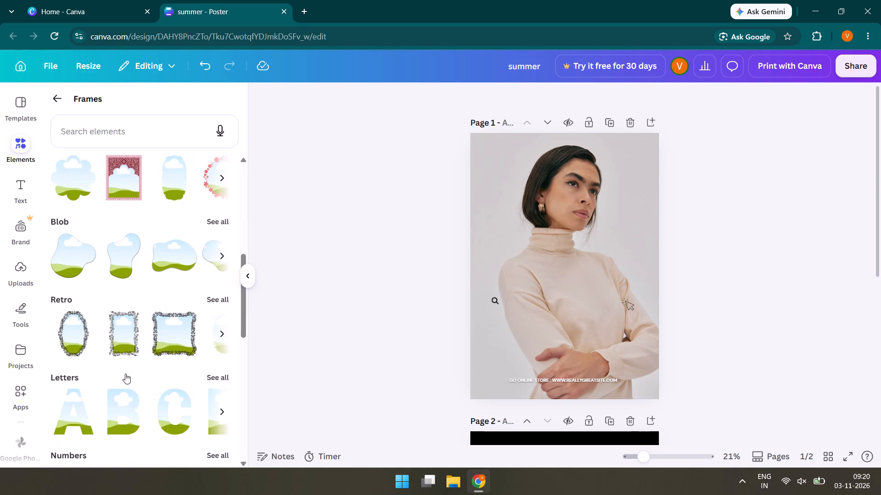
pyautogui.scroll(-6, 125, 374)
pyautogui.scroll(1, 125, 374)
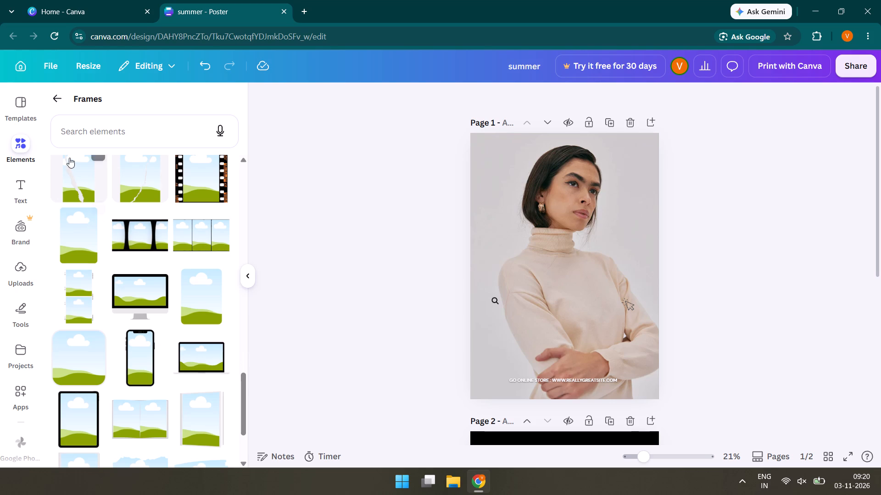
pyautogui.click(56, 100)
# Look through the table, sheet and shape categories of the design elements for something to use on the poster.
pyautogui.scroll(-1, 135, 319)
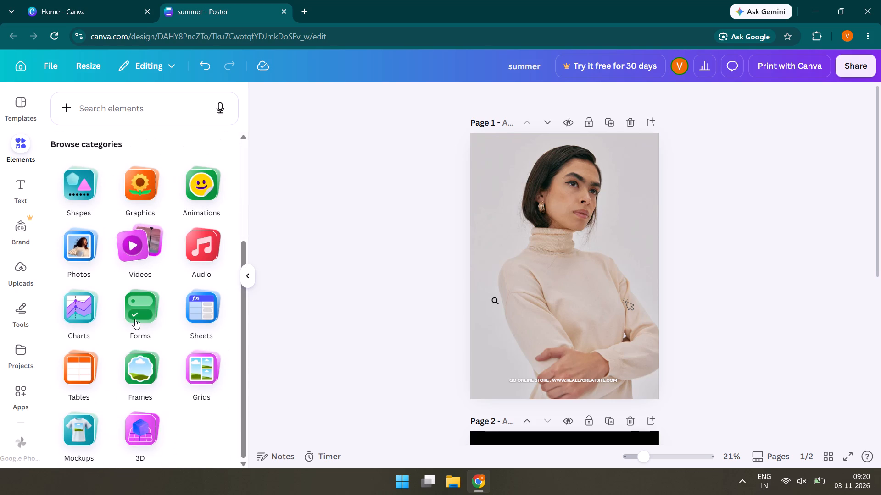
pyautogui.scroll(-2, 135, 319)
pyautogui.click(81, 382)
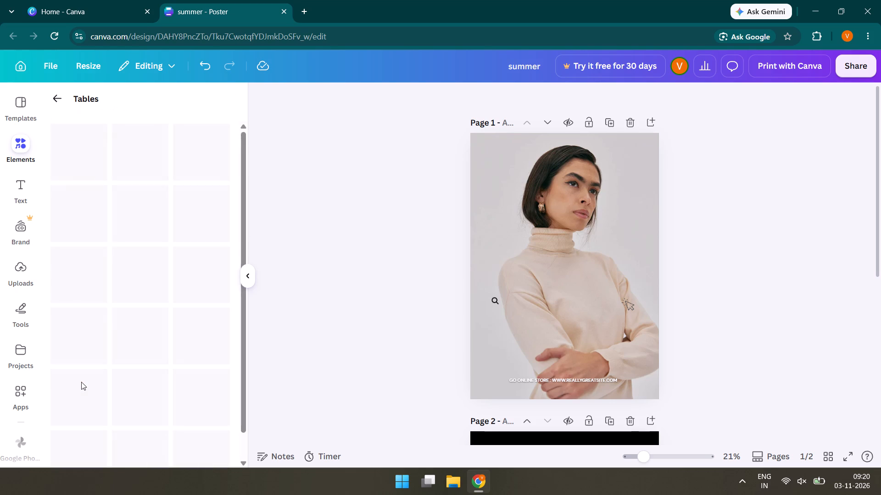
pyautogui.click(54, 99)
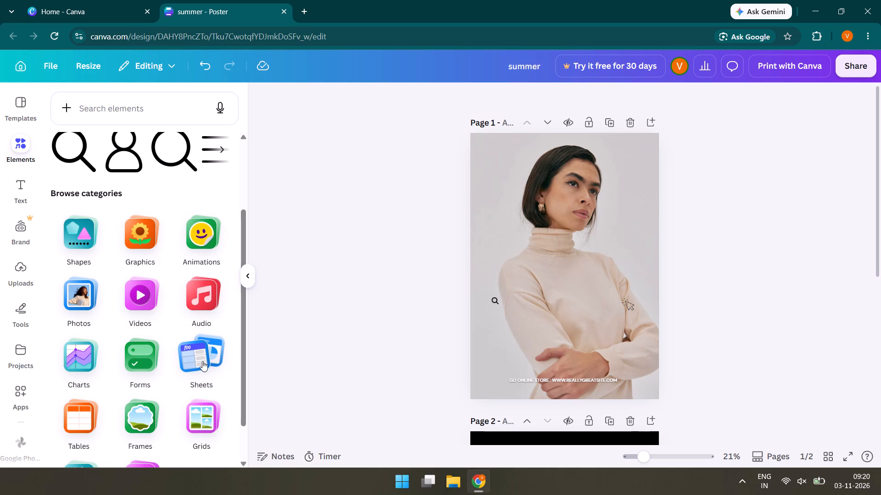
pyautogui.click(199, 364)
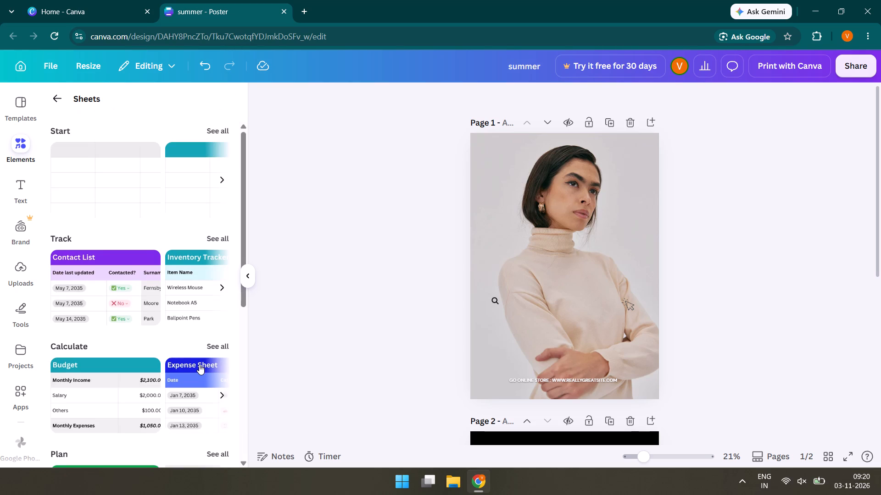
pyautogui.click(61, 99)
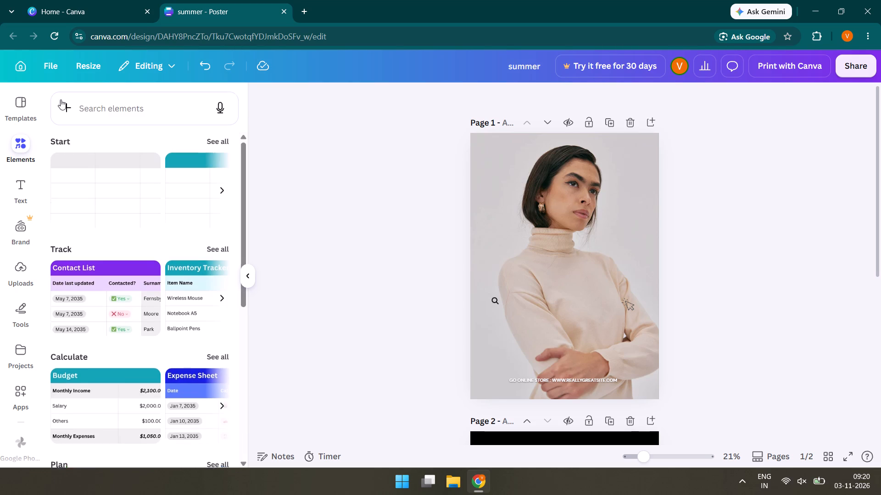
pyautogui.scroll(5, 113, 230)
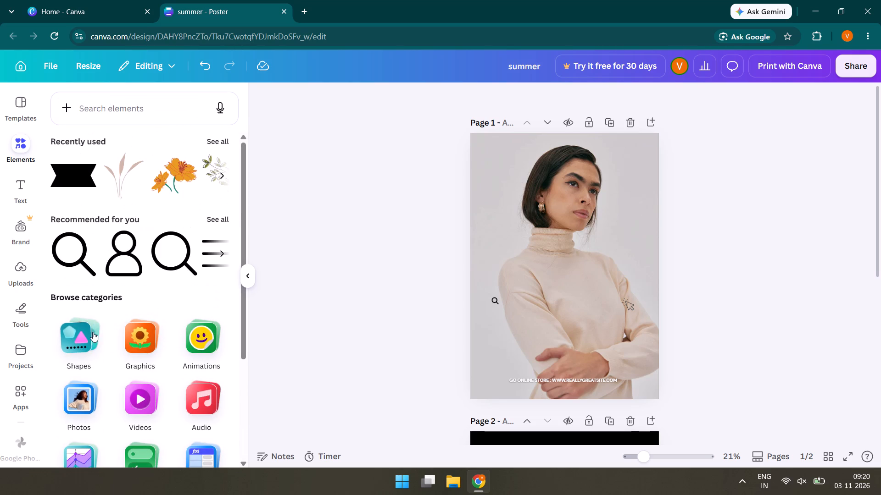
pyautogui.click(87, 336)
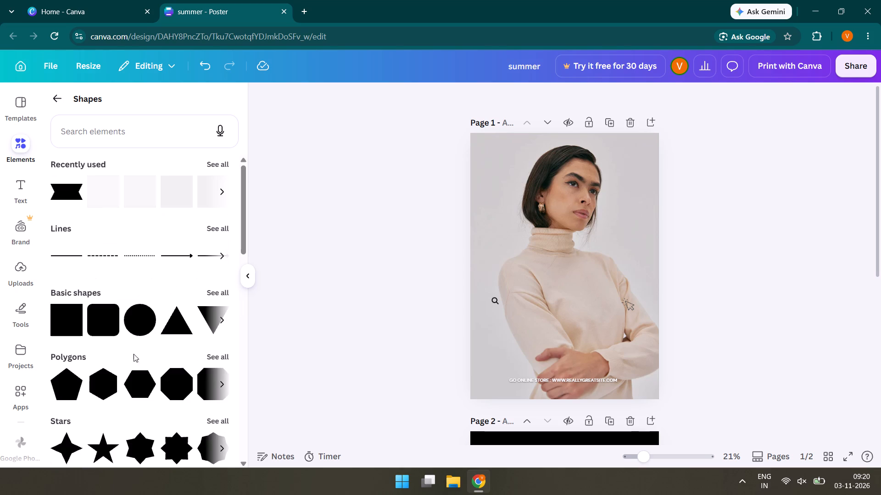
pyautogui.scroll(-18, 154, 392)
pyautogui.scroll(7, 154, 392)
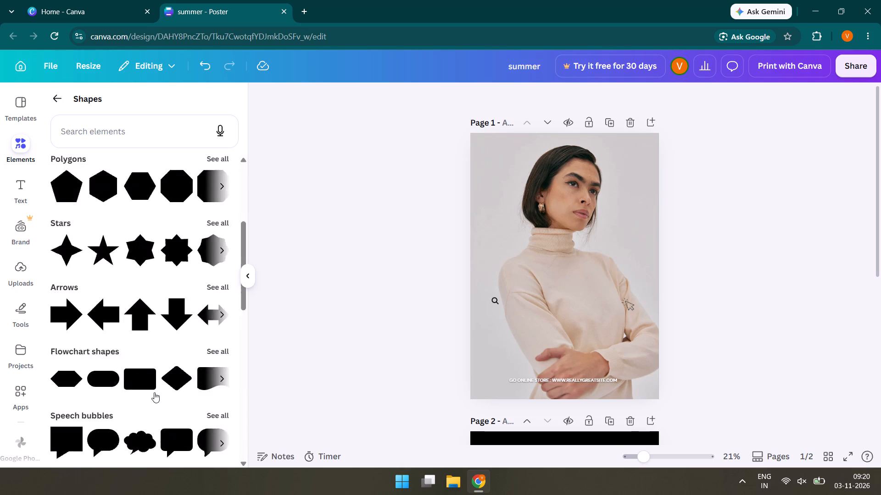
pyautogui.click(59, 106)
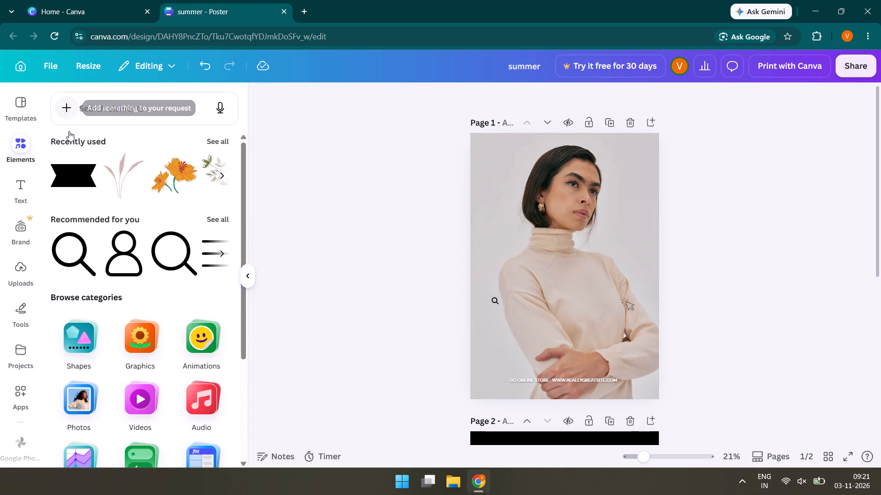
# Add the peach and grey watercolour texture from the recently used elements to page 1.
pyautogui.click(222, 146)
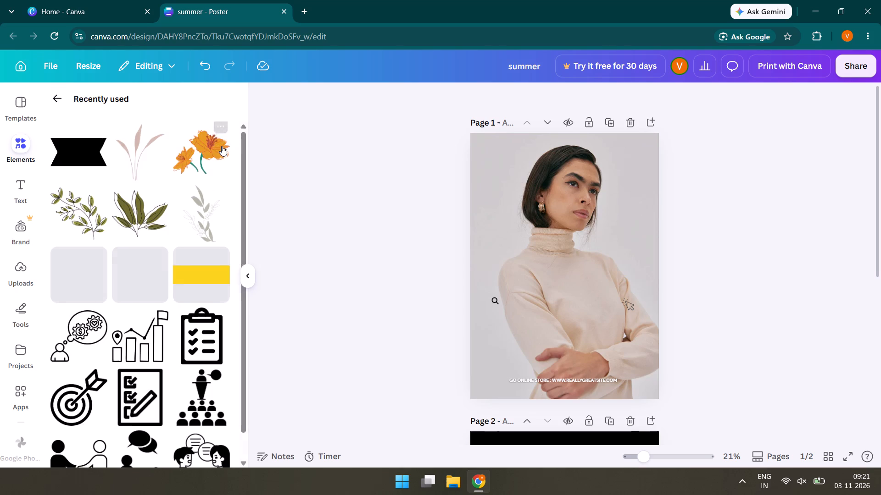
pyautogui.scroll(-8, 175, 272)
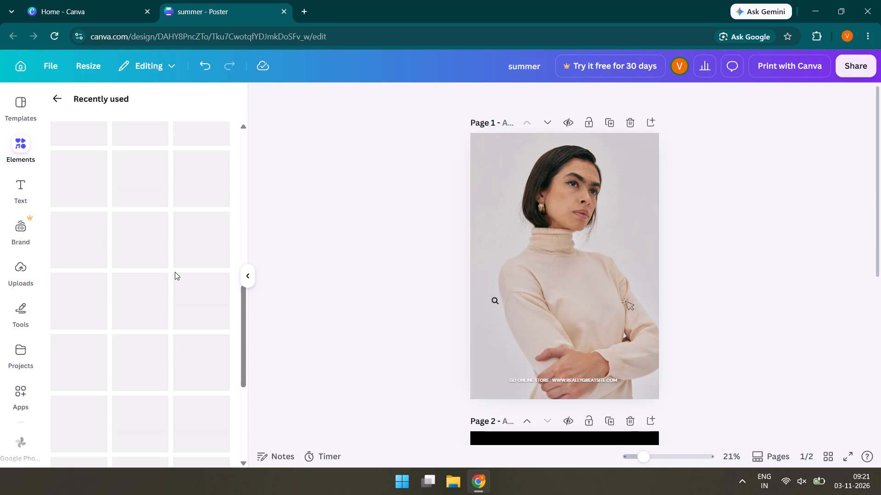
pyautogui.scroll(-6, 175, 272)
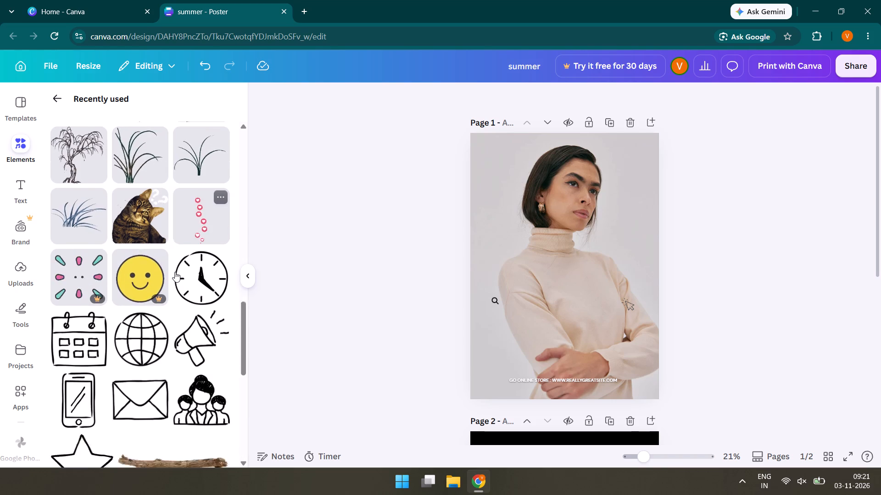
pyautogui.scroll(-5, 175, 272)
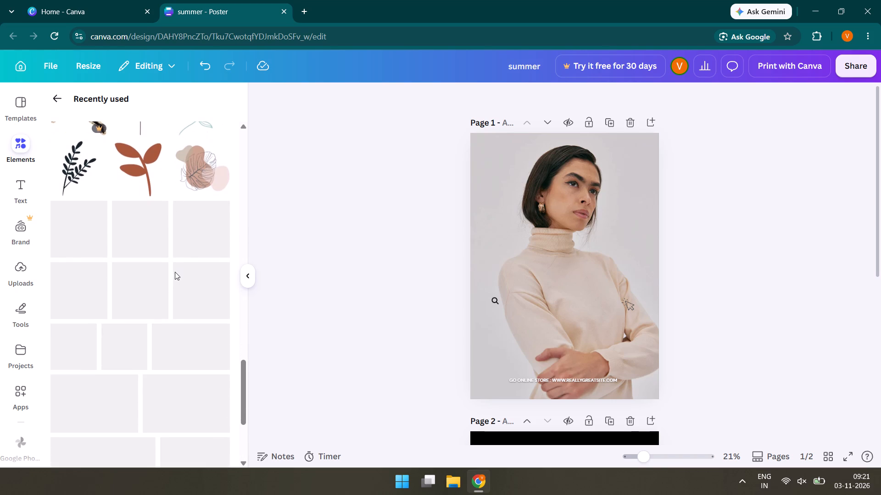
pyautogui.scroll(-4, 175, 272)
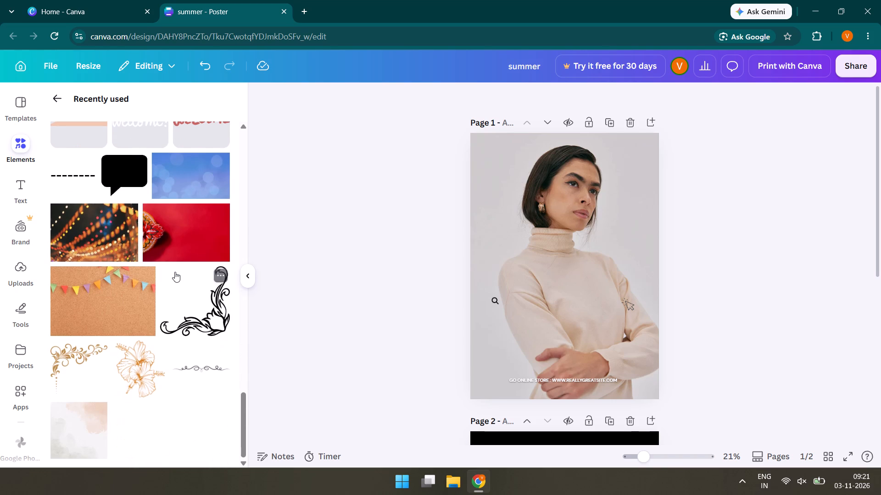
pyautogui.click(91, 425)
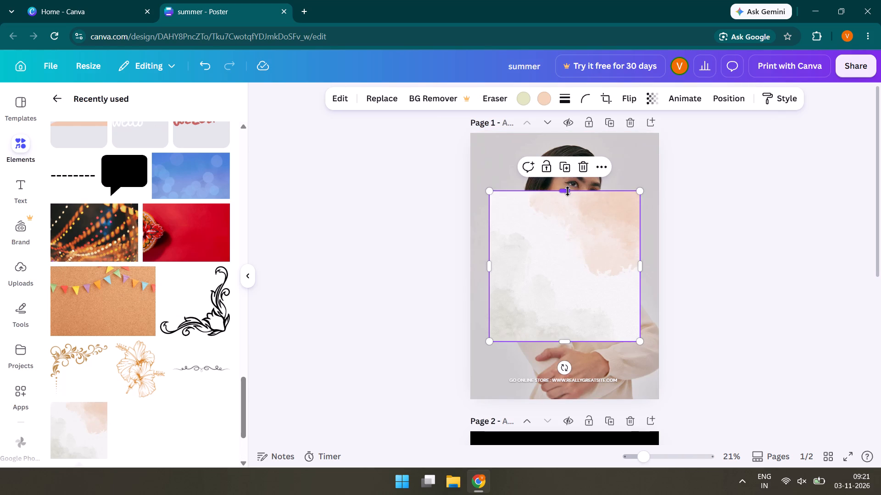
# Stretch the watercolour texture to all four page edges so that it covers the whole of page 1.
pyautogui.moveTo(568, 191); pyautogui.dragTo(562, 129)
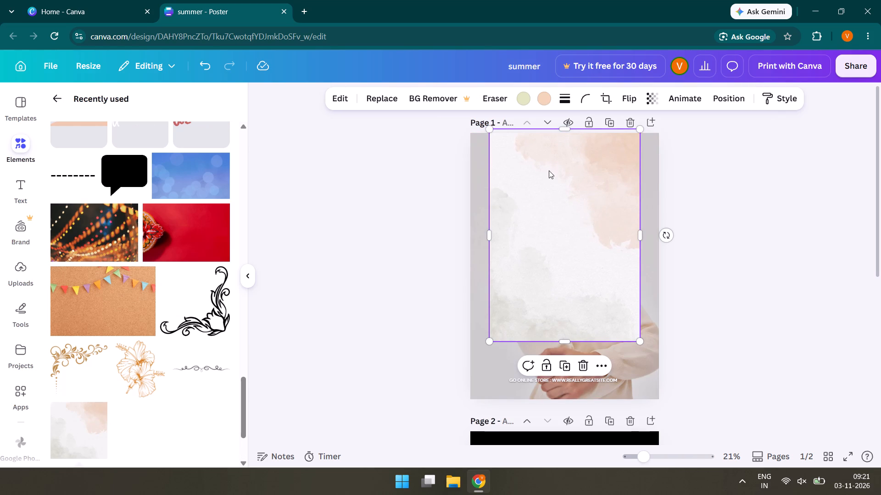
pyautogui.moveTo(565, 129); pyautogui.dragTo(565, 134)
pyautogui.moveTo(489, 237); pyautogui.dragTo(470, 249)
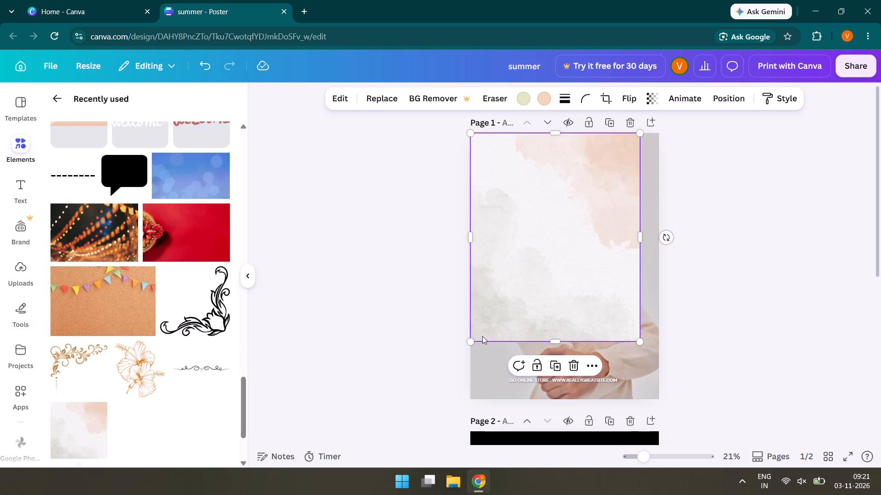
pyautogui.moveTo(518, 339); pyautogui.dragTo(520, 390)
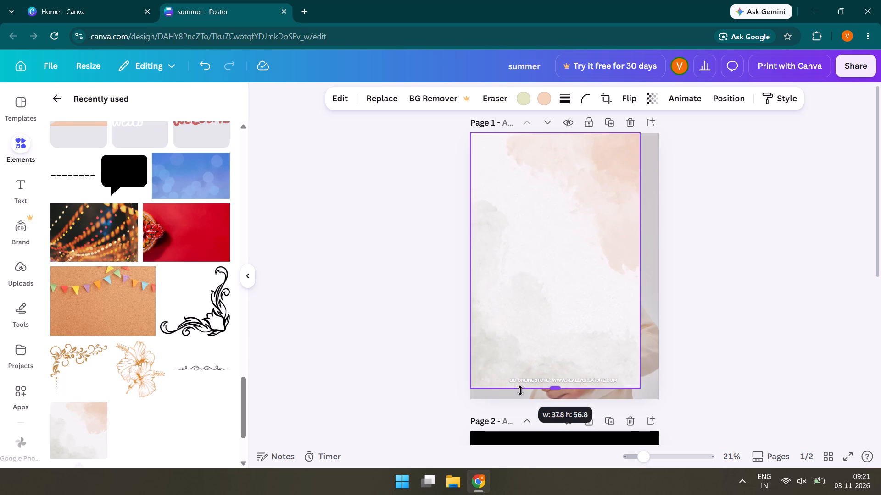
pyautogui.moveTo(520, 390); pyautogui.dragTo(541, 395)
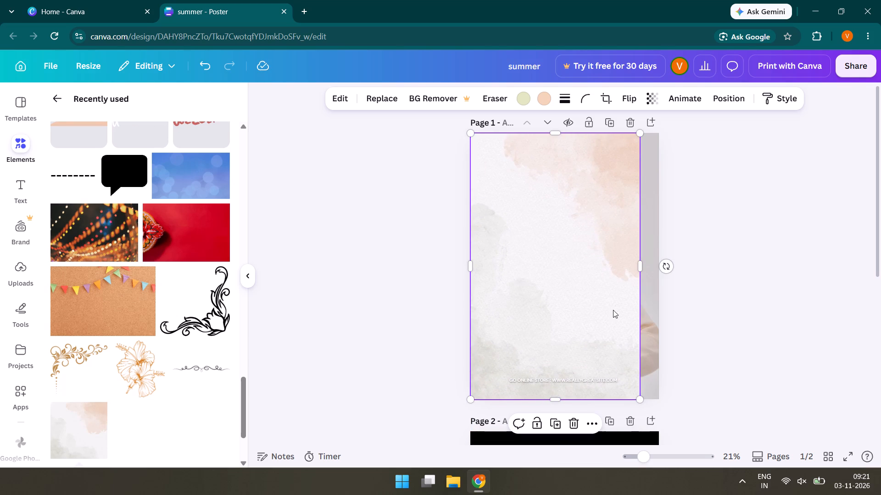
pyautogui.moveTo(641, 269); pyautogui.dragTo(661, 267)
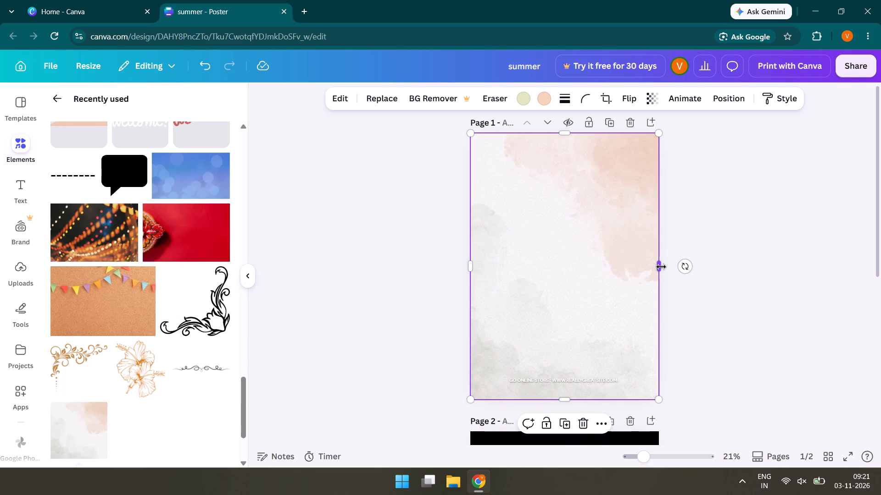
pyautogui.click(386, 279)
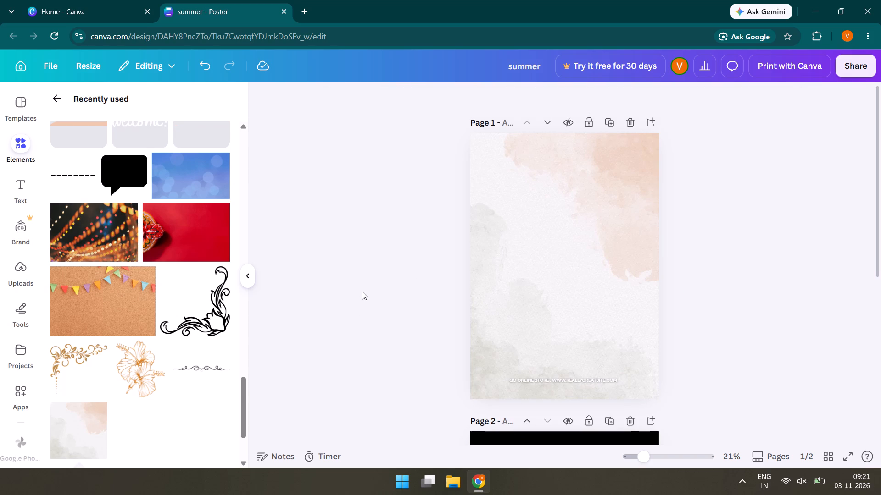
# Add the same peach and grey watercolour texture to the black page 2.
pyautogui.scroll(-4, 357, 293)
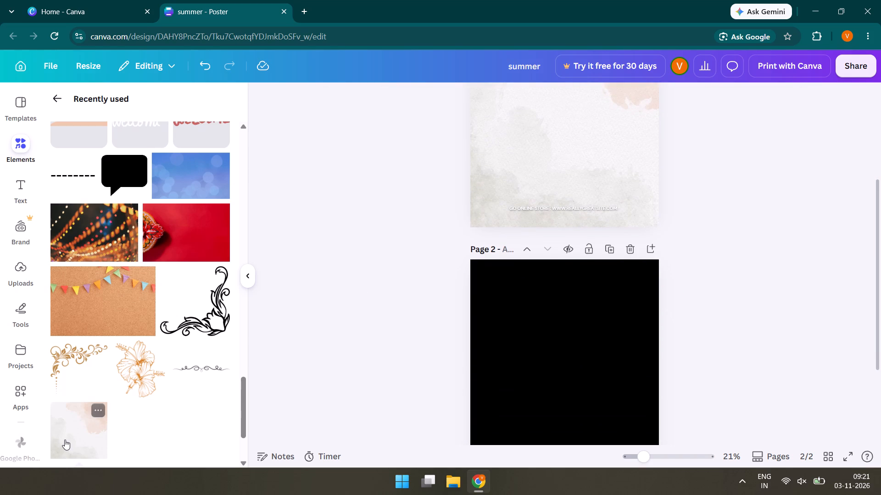
pyautogui.click(65, 440)
pyautogui.scroll(-1, 595, 373)
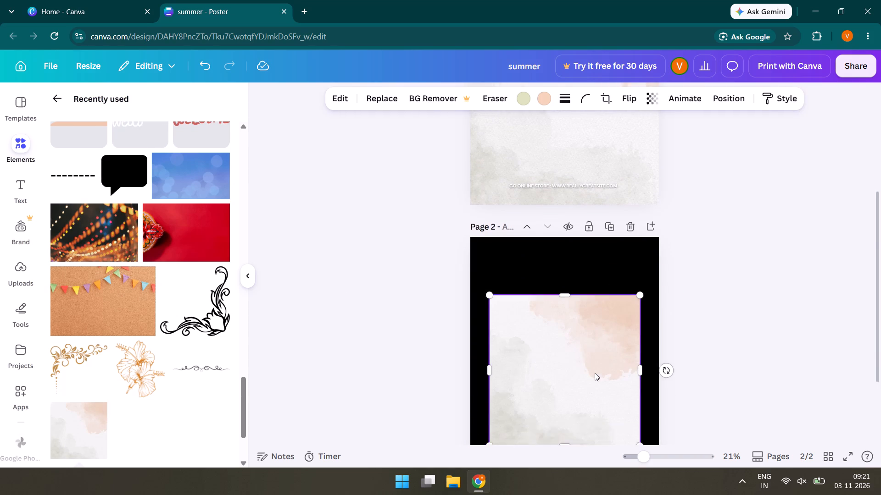
pyautogui.scroll(-2, 595, 373)
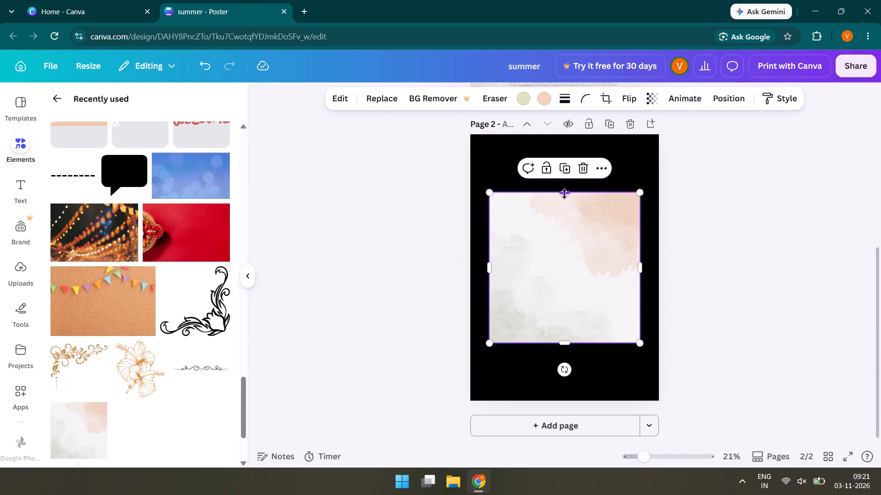
# Stretch the watercolour texture to all four page edges so that it covers the whole of page 2.
pyautogui.moveTo(564, 194); pyautogui.dragTo(569, 138)
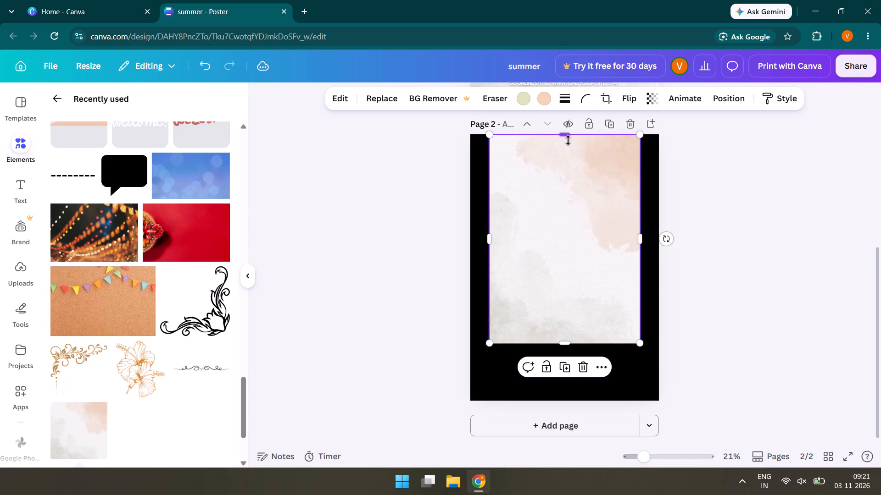
pyautogui.moveTo(492, 243); pyautogui.dragTo(468, 242)
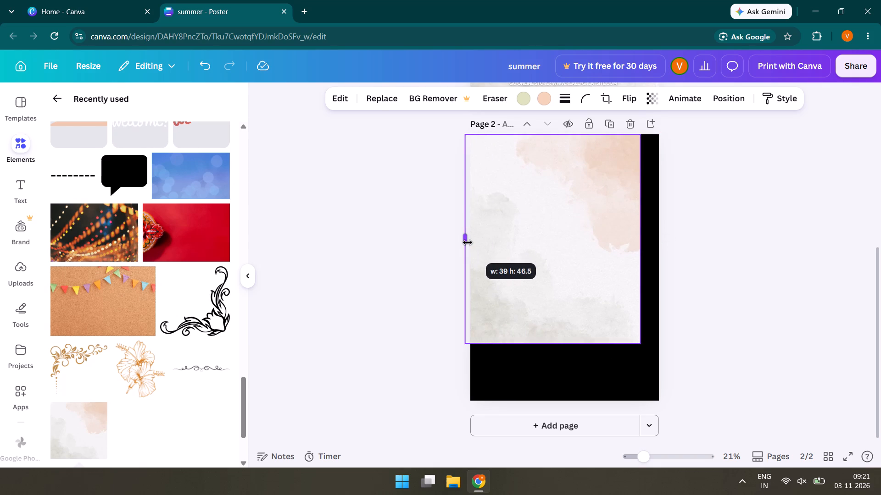
pyautogui.moveTo(468, 242); pyautogui.dragTo(475, 243)
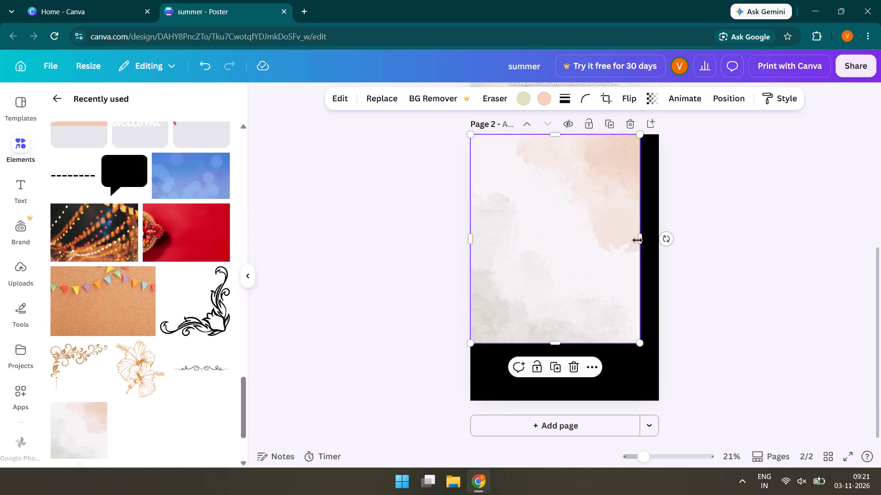
pyautogui.moveTo(640, 236); pyautogui.dragTo(658, 237)
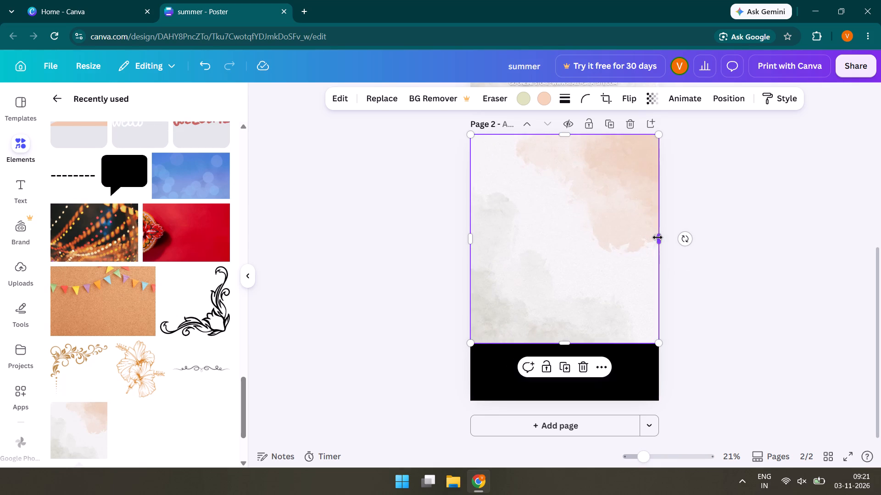
pyautogui.moveTo(561, 342); pyautogui.dragTo(569, 400)
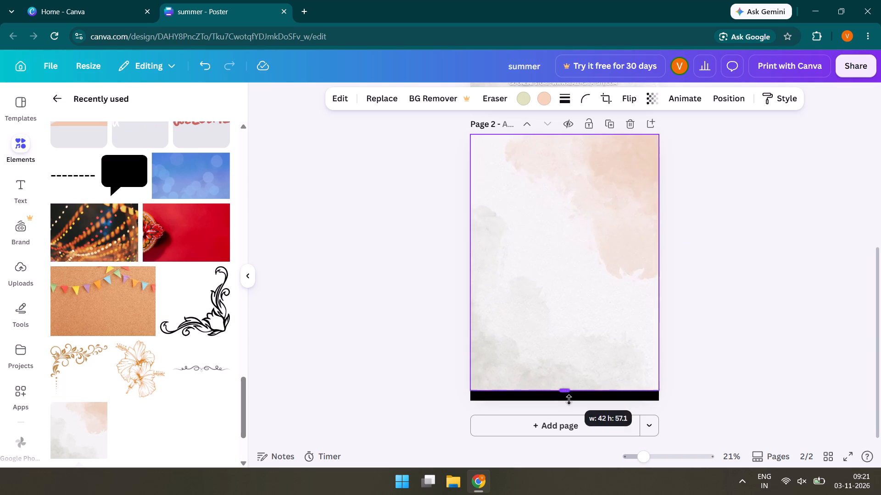
pyautogui.moveTo(569, 400); pyautogui.dragTo(569, 402)
pyautogui.click(384, 348)
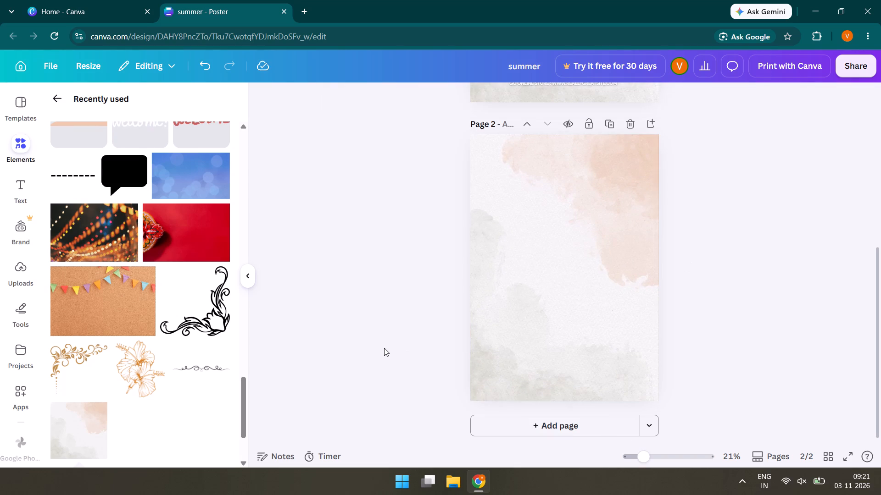
# Add the black speaker-and-audience icon from the recently used elements to page 1 and place it in the page's upper right corner.
pyautogui.scroll(7, 359, 315)
pyautogui.scroll(20, 171, 286)
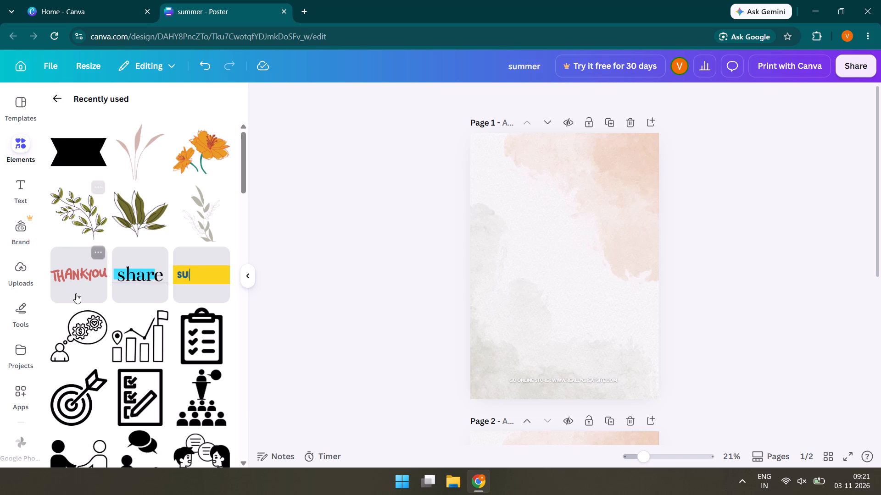
pyautogui.scroll(-5, 82, 334)
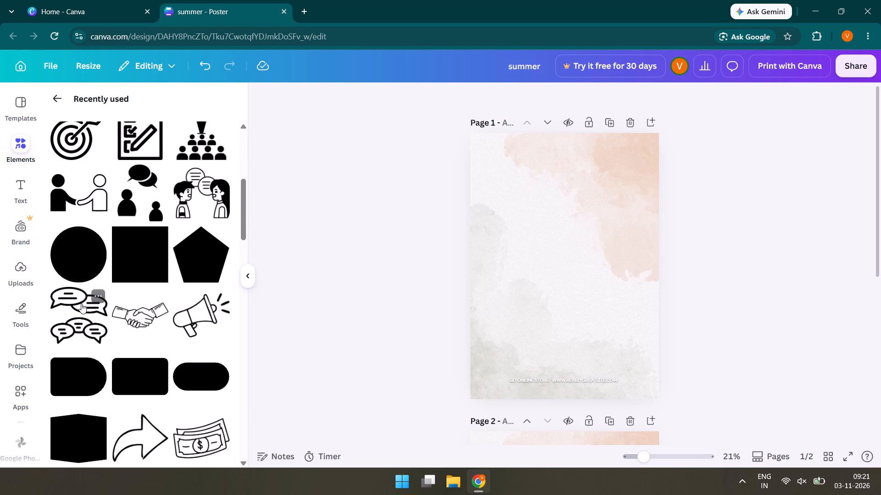
pyautogui.scroll(2, 169, 242)
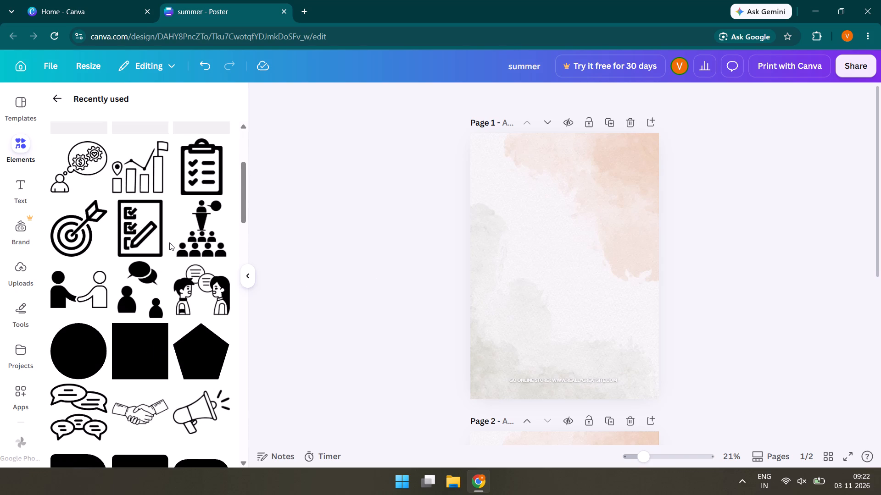
pyautogui.click(201, 233)
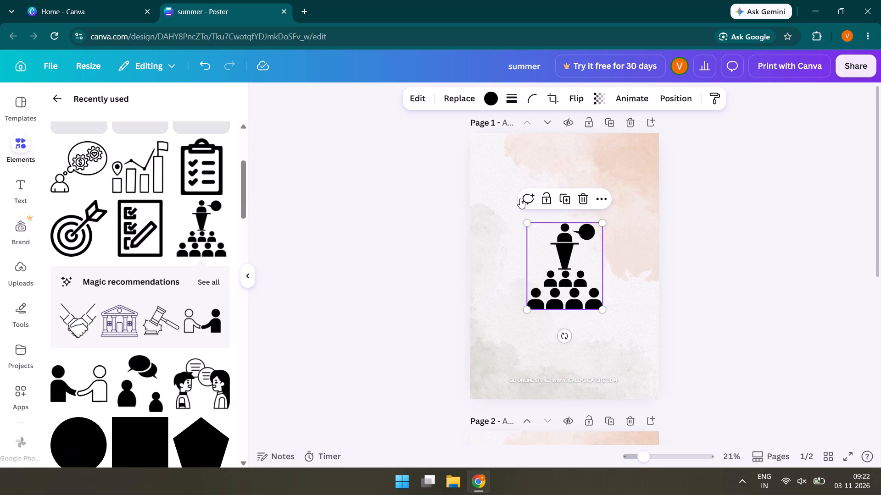
pyautogui.moveTo(557, 253); pyautogui.dragTo(569, 349)
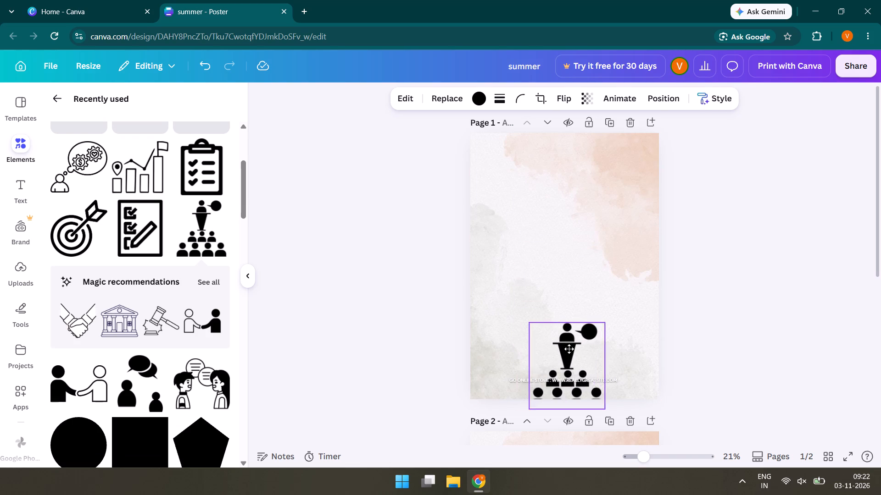
pyautogui.moveTo(569, 349); pyautogui.dragTo(609, 167)
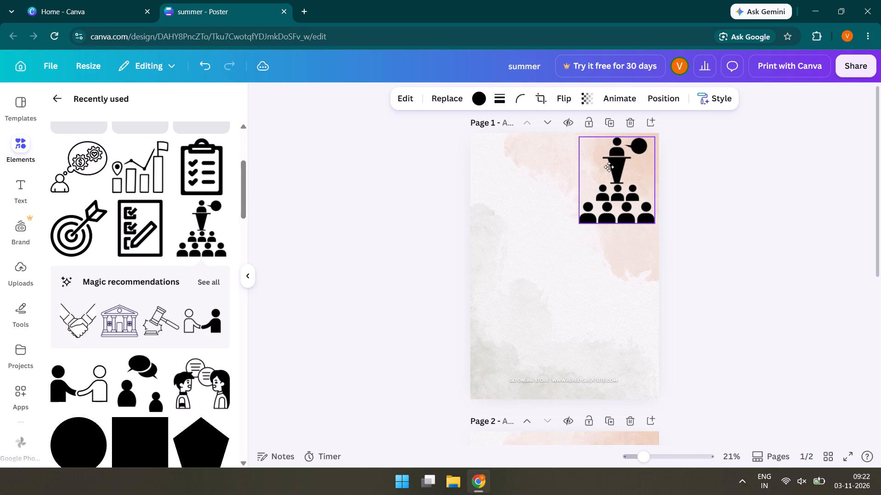
pyautogui.moveTo(609, 167); pyautogui.dragTo(604, 170)
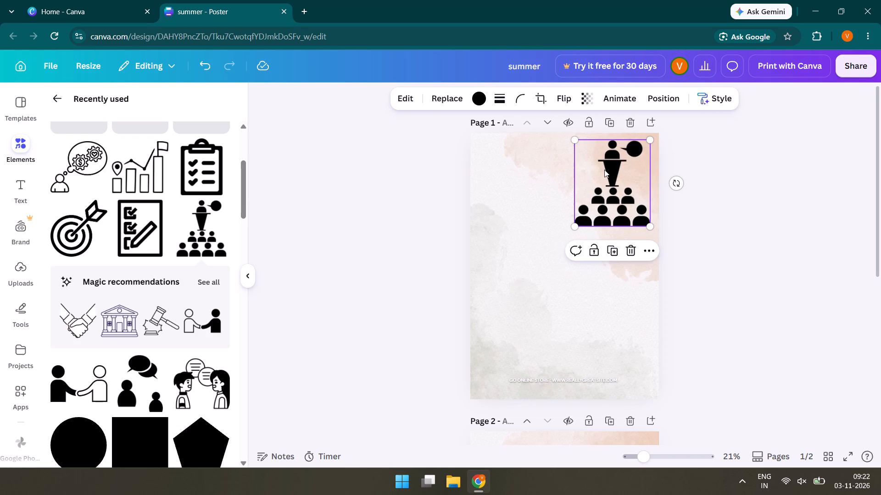
pyautogui.click(513, 231)
pyautogui.click(520, 170)
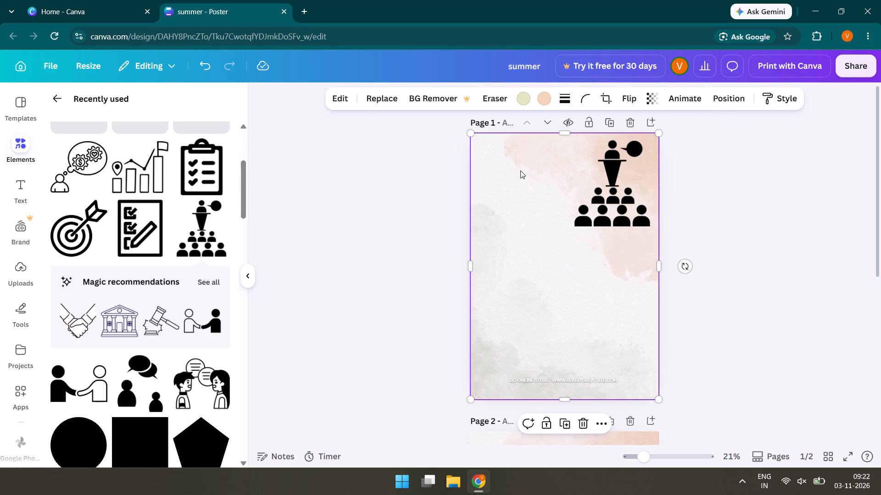
# Add a default heading text box to page 1.
pyautogui.scroll(8, 142, 243)
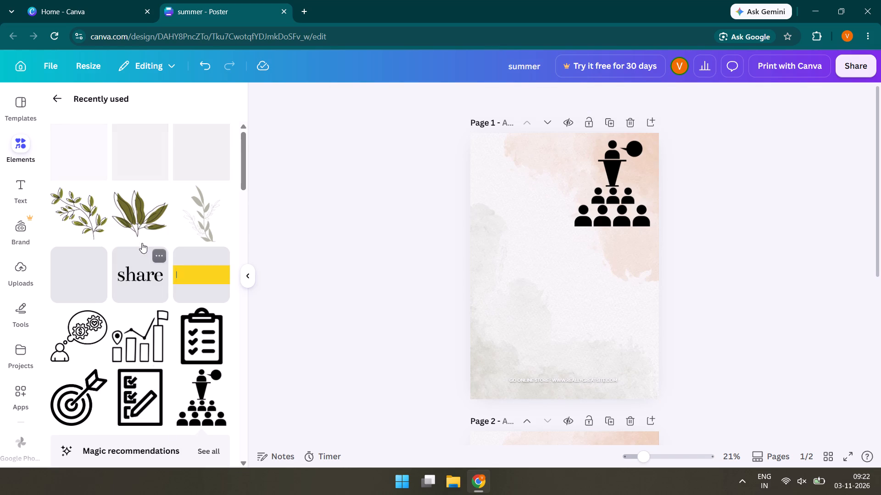
pyautogui.click(19, 184)
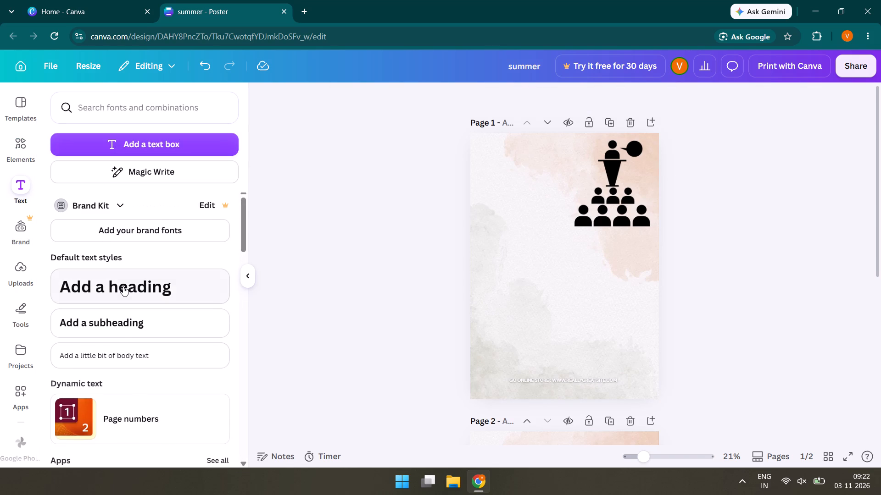
pyautogui.click(123, 286)
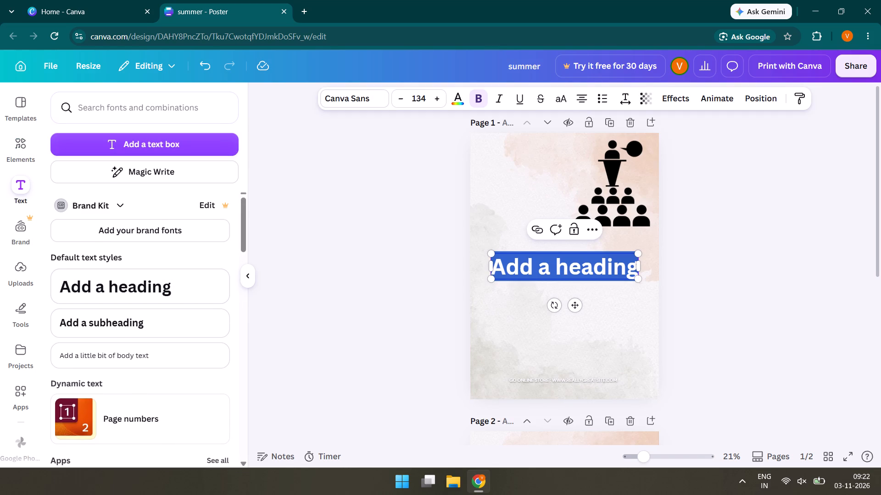
# Replace the heading's placeholder text with BRS and PARTY on two separate lines.
pyautogui.click(580, 260)
pyautogui.press('Right')
pyautogui.press('Right')
pyautogui.press('Right')
pyautogui.press('Right')
pyautogui.press('Right')
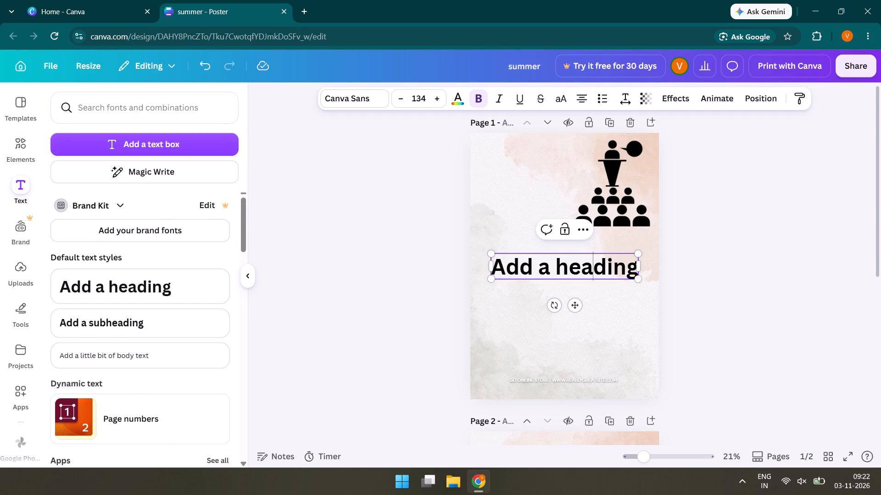
pyautogui.press('Right')
pyautogui.press('Right')
pyautogui.tripleClick(580, 260)
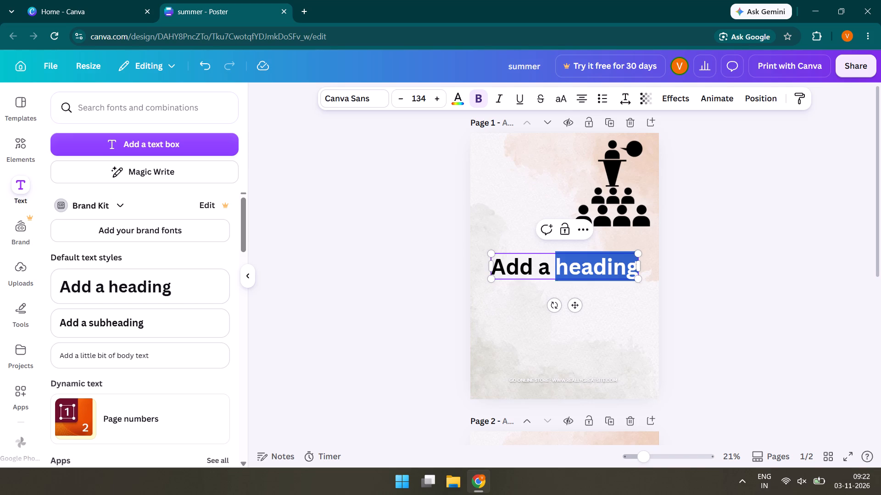
pyautogui.click(580, 260)
pyautogui.click(582, 273)
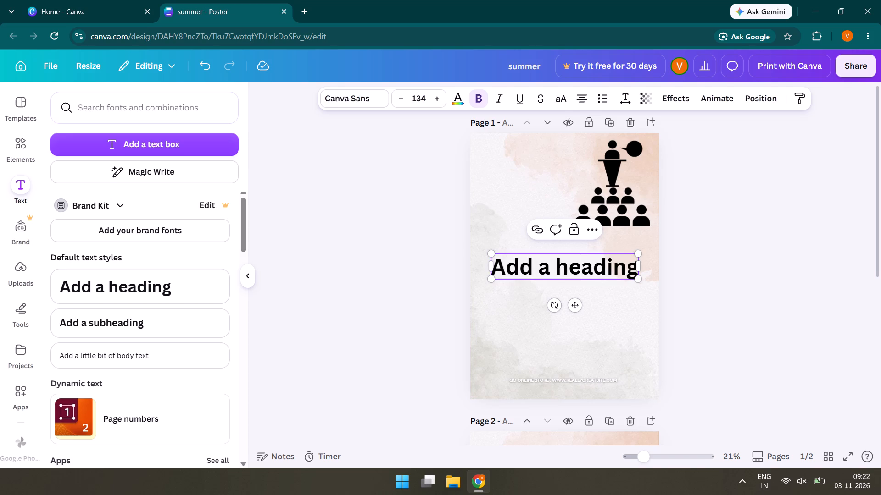
pyautogui.press('Right')
pyautogui.press('Right')
pyautogui.press('Right')
pyautogui.press('Right')
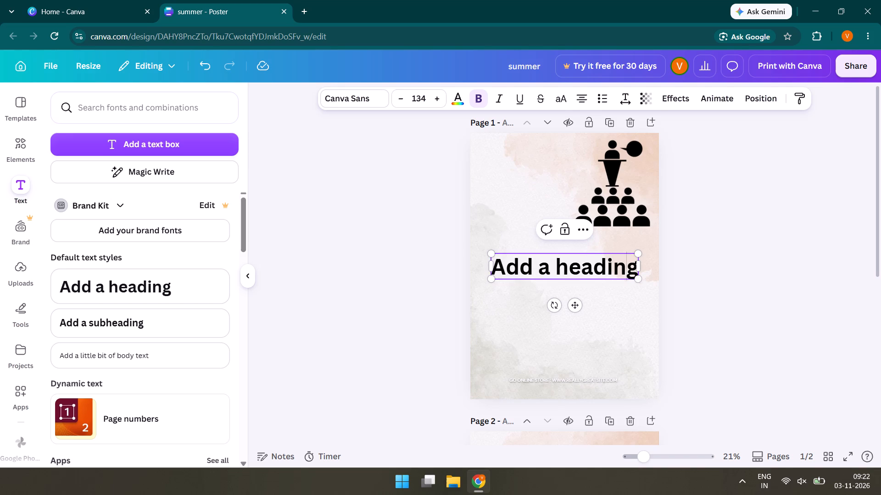
pyautogui.press('Right')
pyautogui.press('BackSpace')
pyautogui.press('BackSpace')
pyautogui.press('BackSpace')
pyautogui.press('BackSpace')
pyautogui.press('BackSpace')
pyautogui.press('BackSpace')
pyautogui.press('BackSpace')
pyautogui.press('BackSpace')
pyautogui.press('BackSpace')
pyautogui.press('BackSpace')
pyautogui.press('BackSpace')
pyautogui.press('BackSpace')
pyautogui.press('BackSpace')
pyautogui.press('BackSpace')
pyautogui.press('BackSpace')
pyautogui.press('BackSpace')
pyautogui.press('BackSpace')
pyautogui.press('BackSpace')
pyautogui.press('BackSpace')
pyautogui.press('BackSpace')
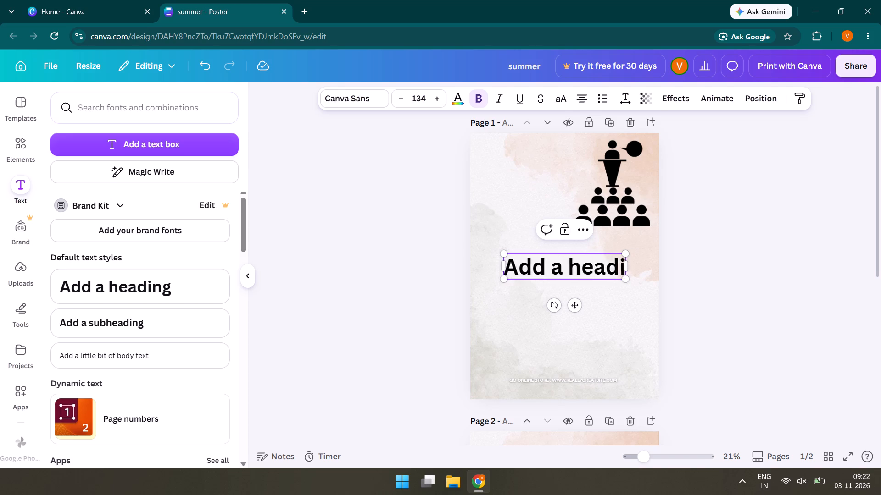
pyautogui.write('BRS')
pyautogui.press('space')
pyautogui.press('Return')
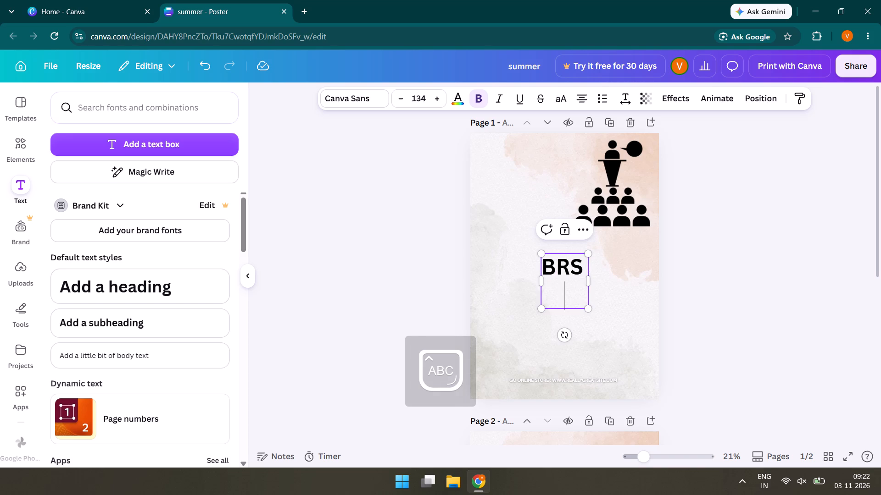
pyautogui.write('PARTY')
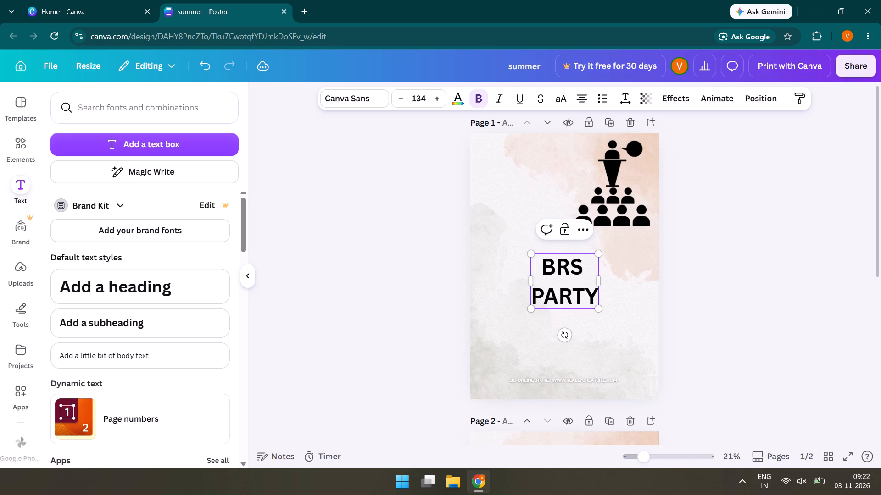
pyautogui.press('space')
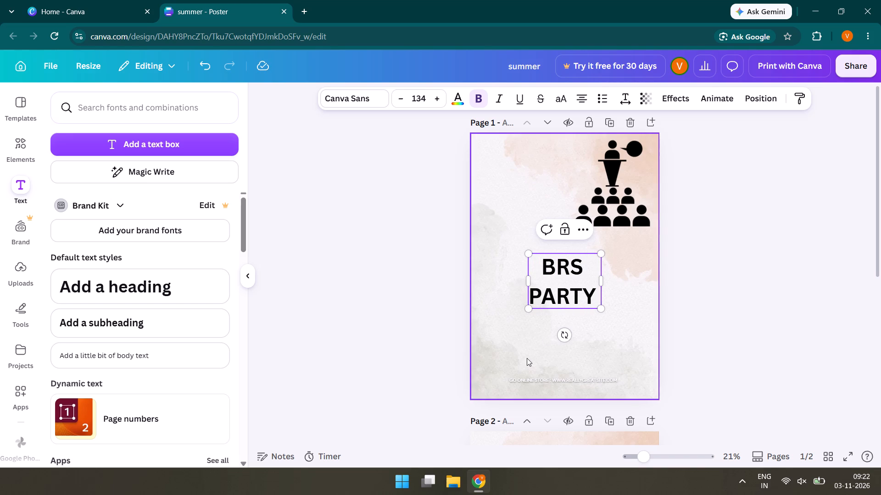
pyautogui.click(527, 358)
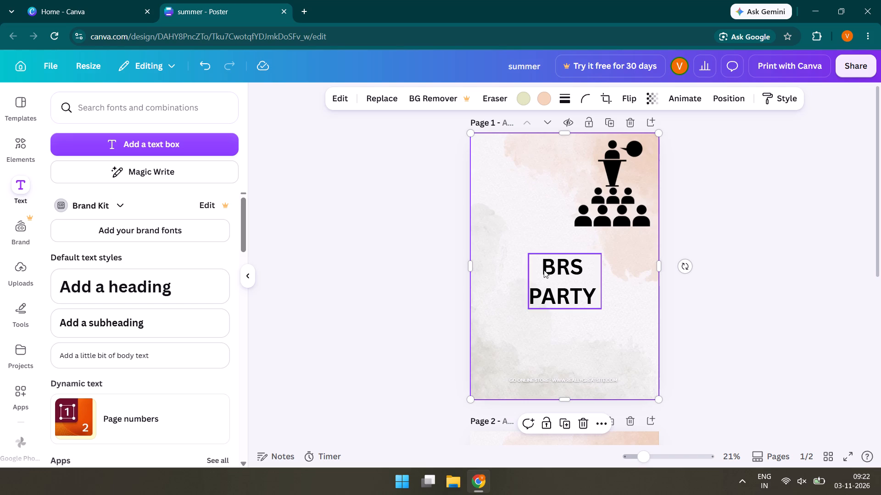
# Move the BRS PARTY heading to the upper left of page 1, beside the speaker-and-audience icon.
pyautogui.moveTo(544, 269); pyautogui.dragTo(501, 146)
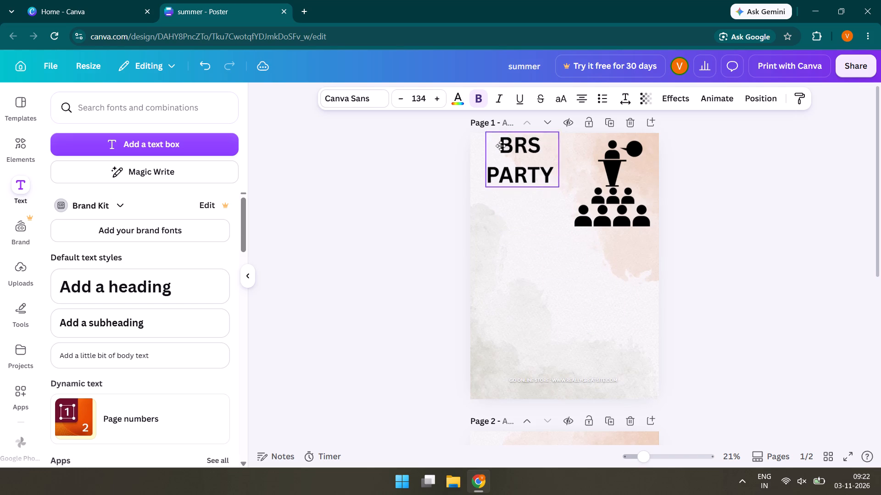
pyautogui.moveTo(501, 146); pyautogui.dragTo(499, 165)
pyautogui.click(496, 252)
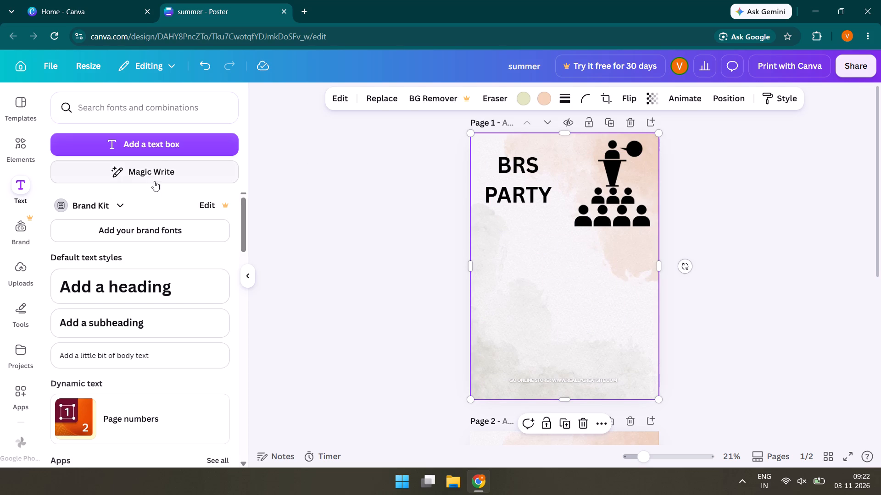
# Search the fonts and text combinations for FLAG, then clear the search term.
pyautogui.click(168, 115)
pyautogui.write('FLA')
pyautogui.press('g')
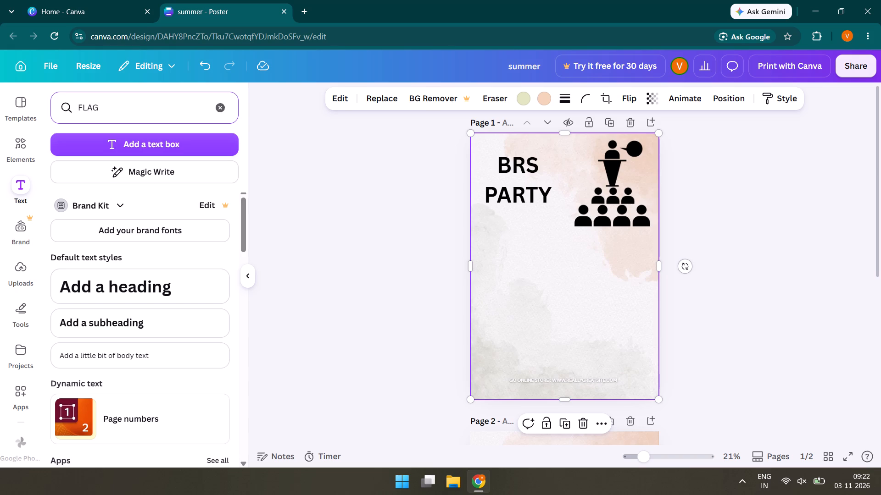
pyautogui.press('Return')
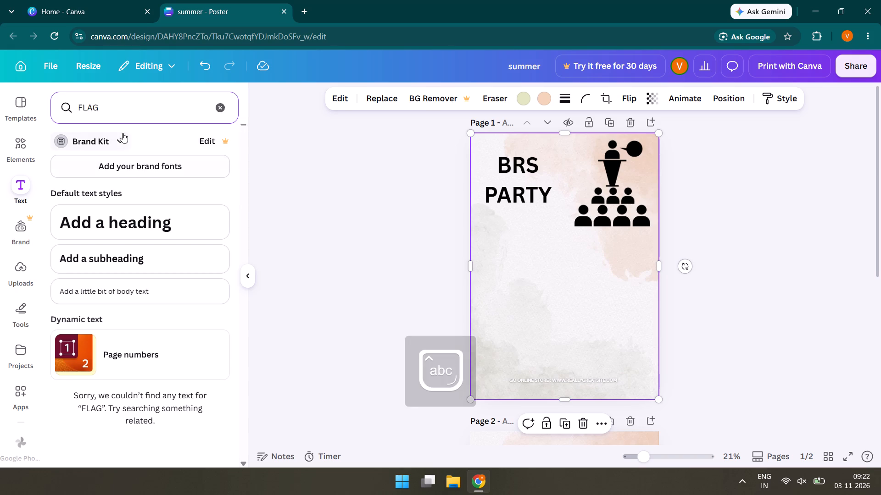
pyautogui.tripleClick(133, 110)
pyautogui.press('BackSpace')
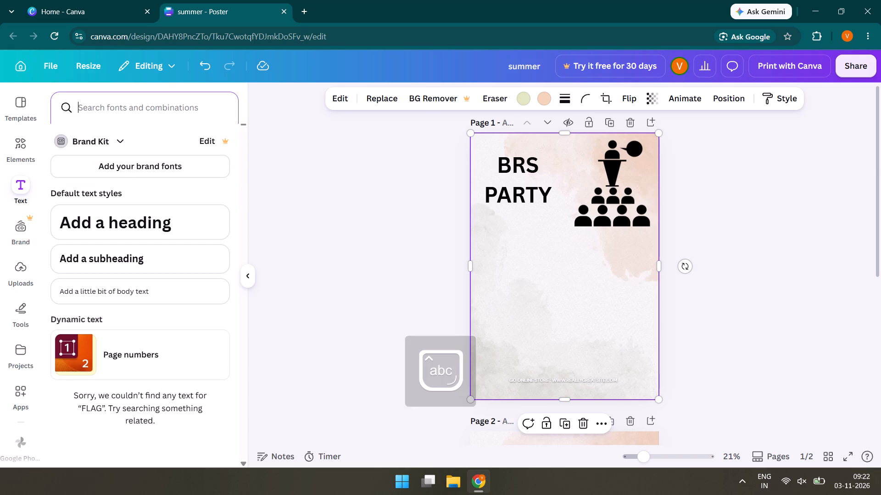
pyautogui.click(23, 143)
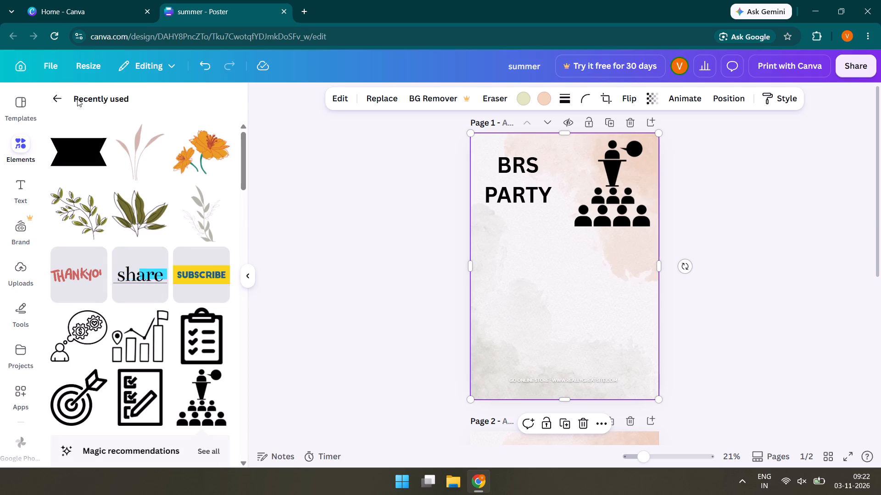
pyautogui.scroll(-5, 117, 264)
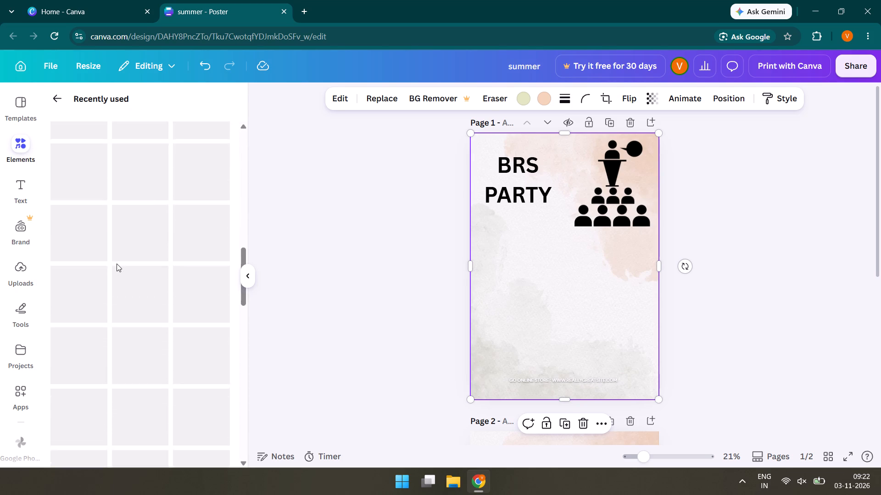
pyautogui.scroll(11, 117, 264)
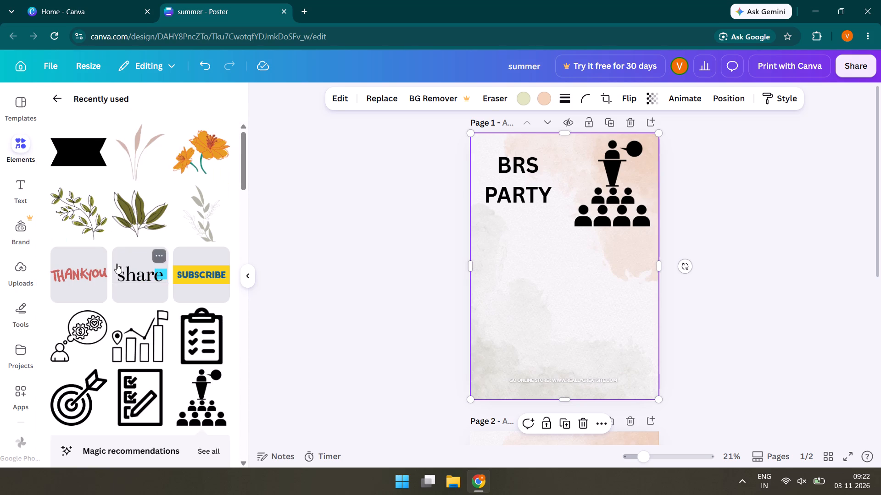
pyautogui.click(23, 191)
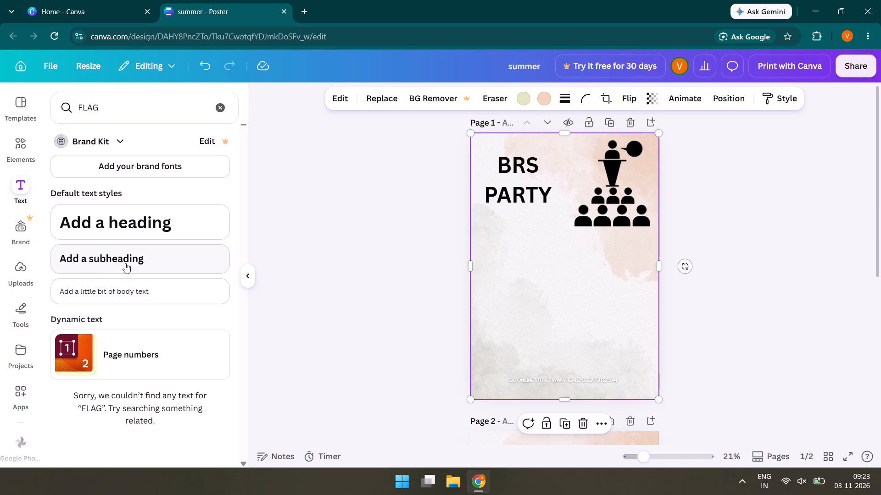
# Add a body text box to page 1 reading "Today at 11 AM near uppal , kamalapur function hall".
pyautogui.click(132, 290)
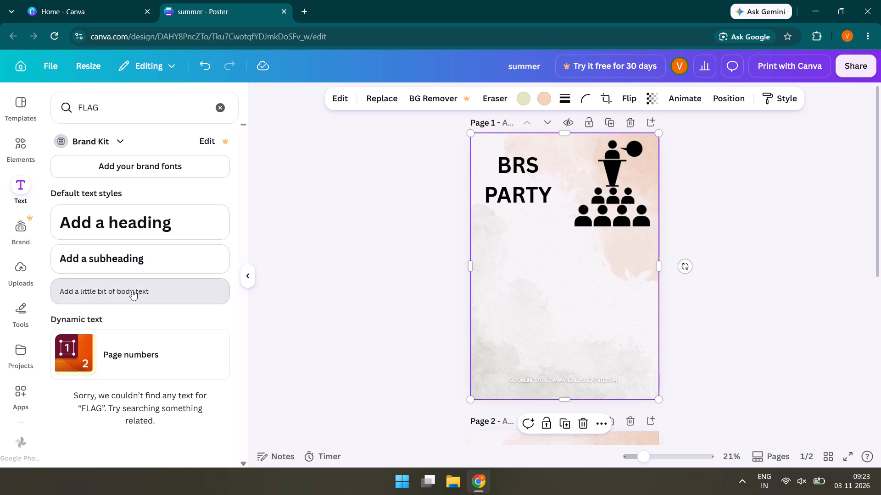
pyautogui.press('BackSpace')
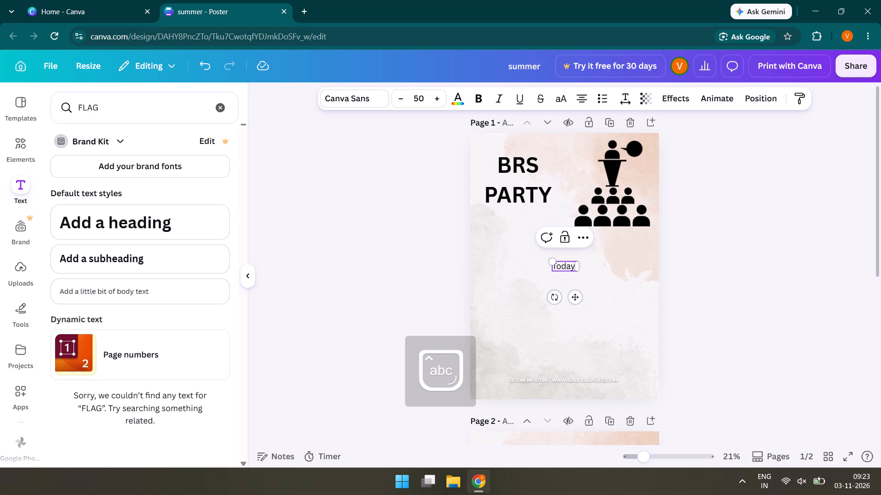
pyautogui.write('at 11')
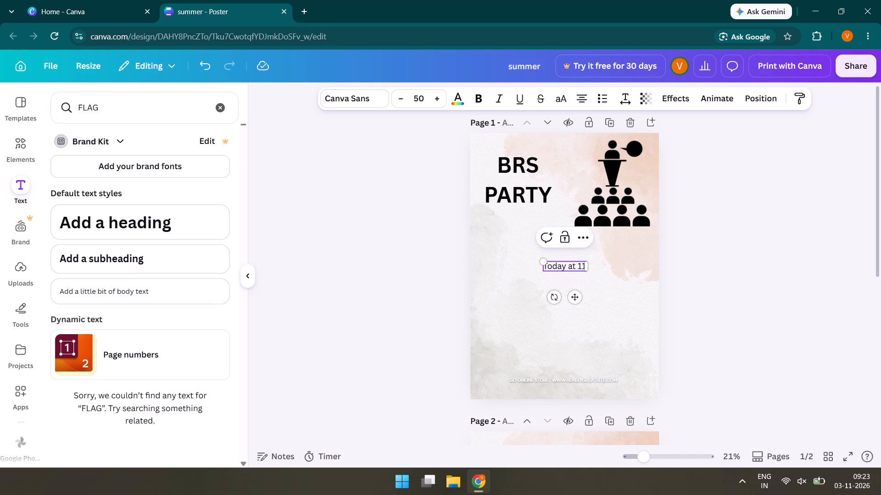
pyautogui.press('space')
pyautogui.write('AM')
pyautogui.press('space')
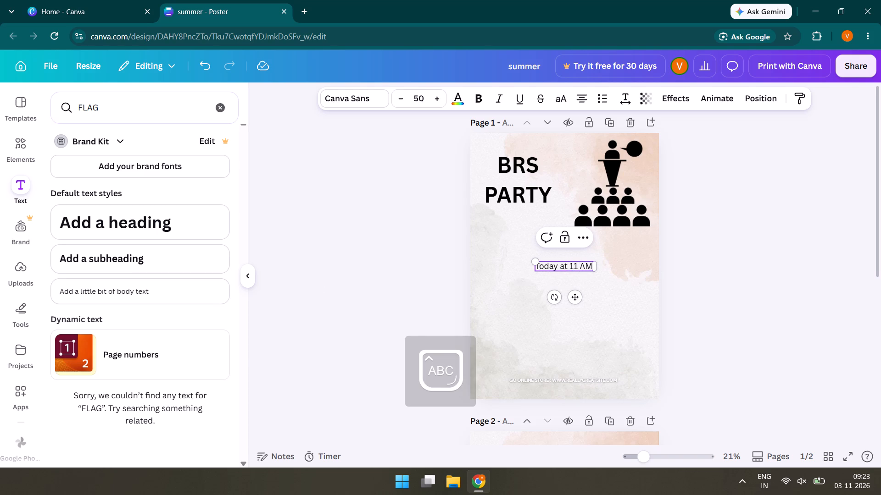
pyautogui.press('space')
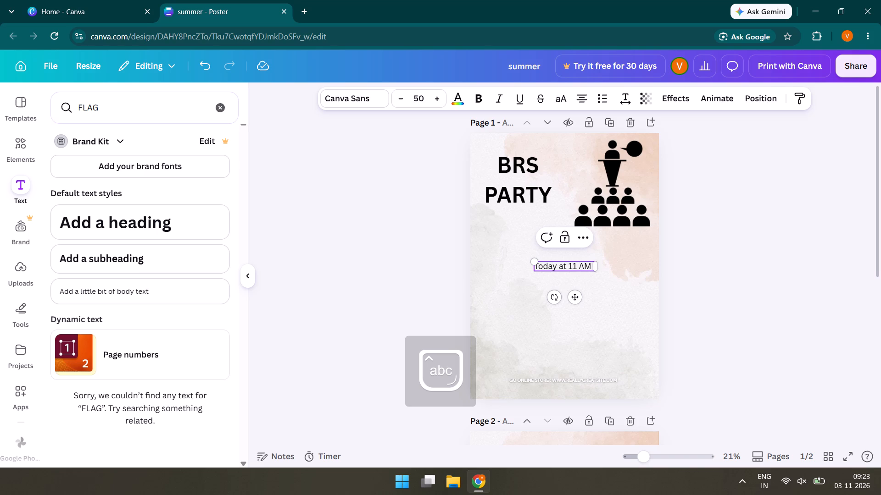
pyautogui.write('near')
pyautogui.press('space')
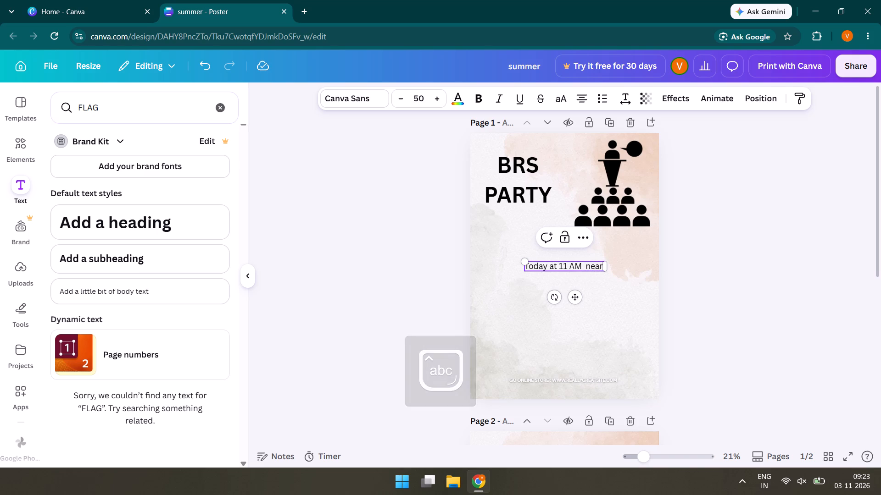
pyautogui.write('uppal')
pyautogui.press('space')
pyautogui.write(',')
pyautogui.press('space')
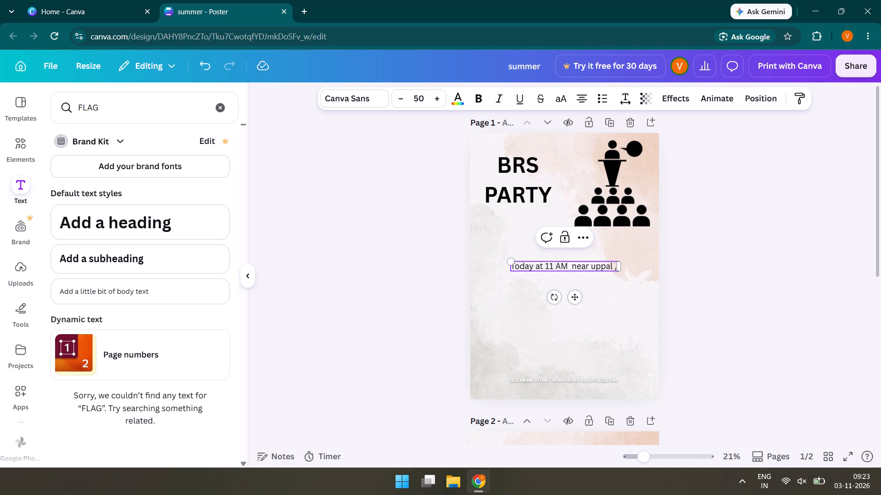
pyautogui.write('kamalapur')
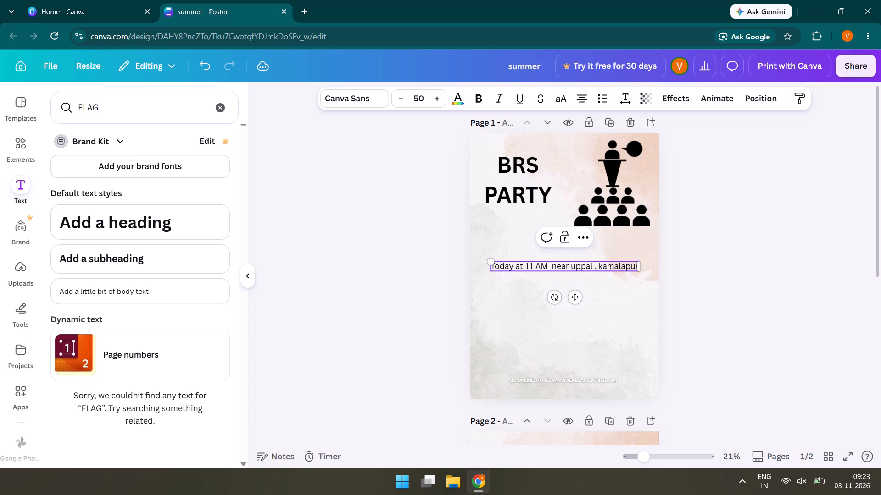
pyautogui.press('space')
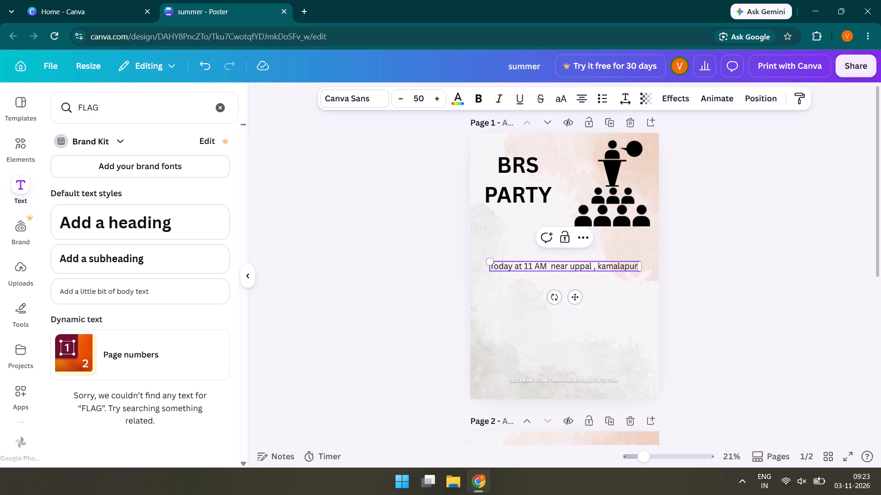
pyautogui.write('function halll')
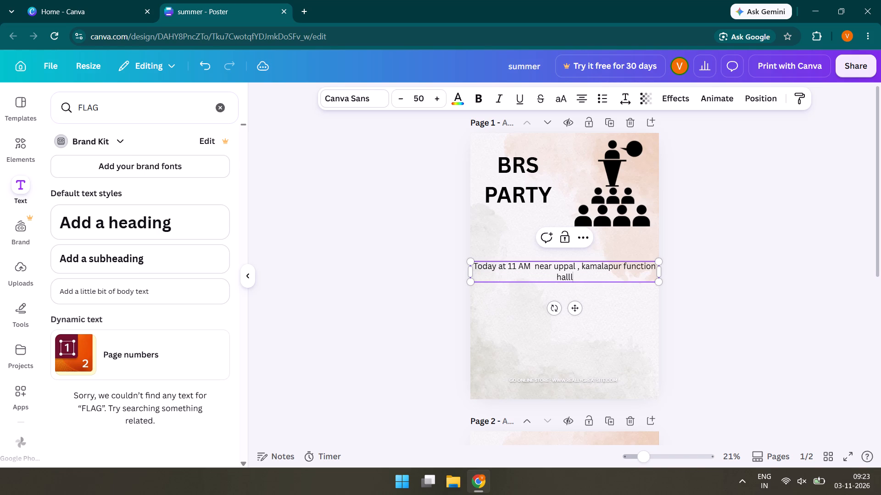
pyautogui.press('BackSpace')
# Continue the body text with "there will a meeting of BRS PARTY PRESIDENT OF BHIMPALLY MR." followed by the president's name.
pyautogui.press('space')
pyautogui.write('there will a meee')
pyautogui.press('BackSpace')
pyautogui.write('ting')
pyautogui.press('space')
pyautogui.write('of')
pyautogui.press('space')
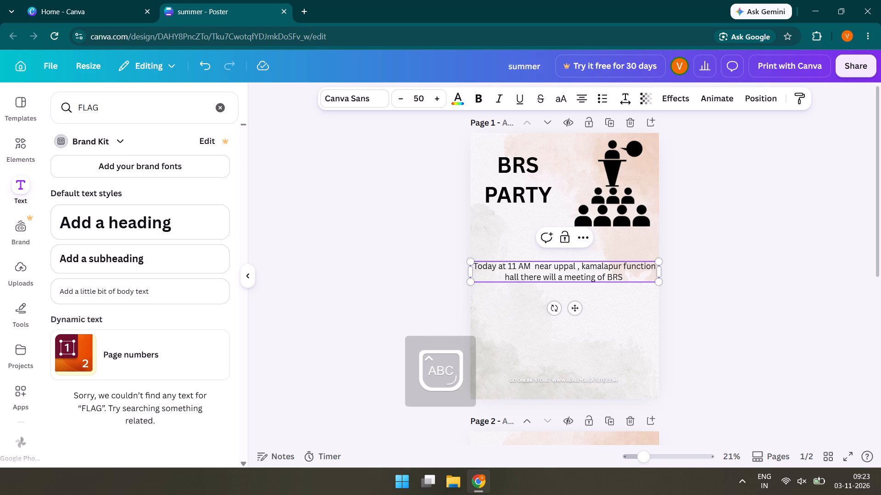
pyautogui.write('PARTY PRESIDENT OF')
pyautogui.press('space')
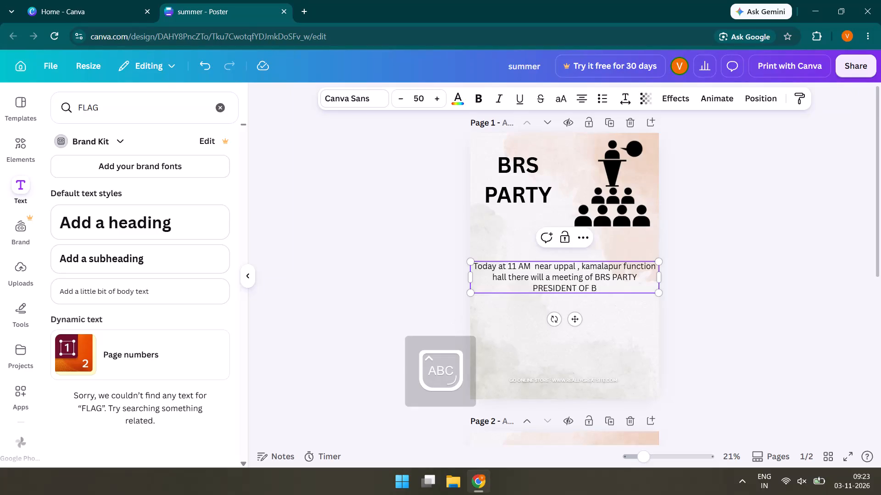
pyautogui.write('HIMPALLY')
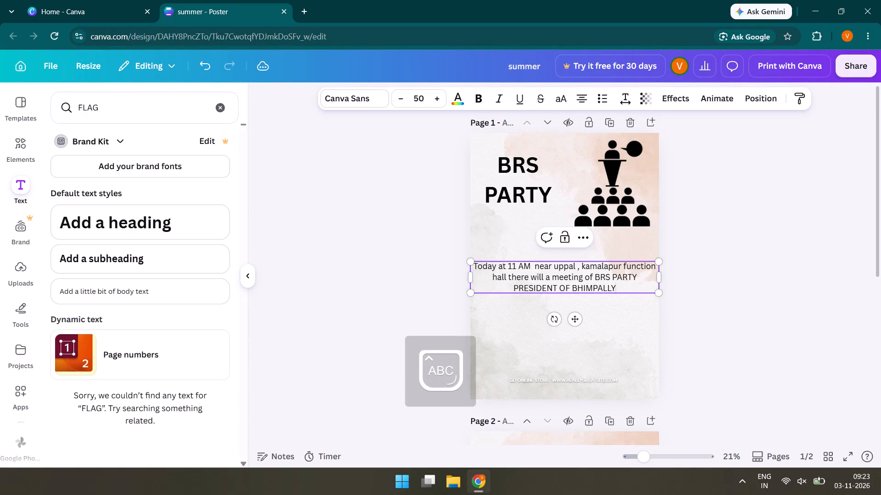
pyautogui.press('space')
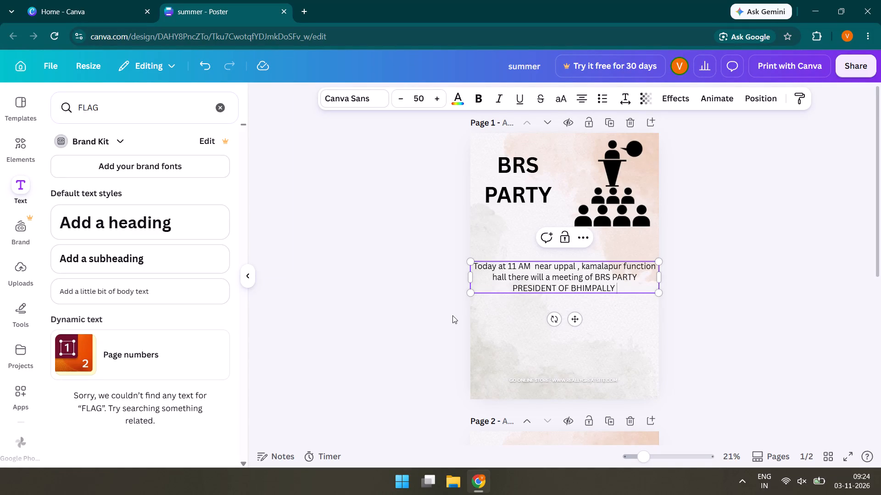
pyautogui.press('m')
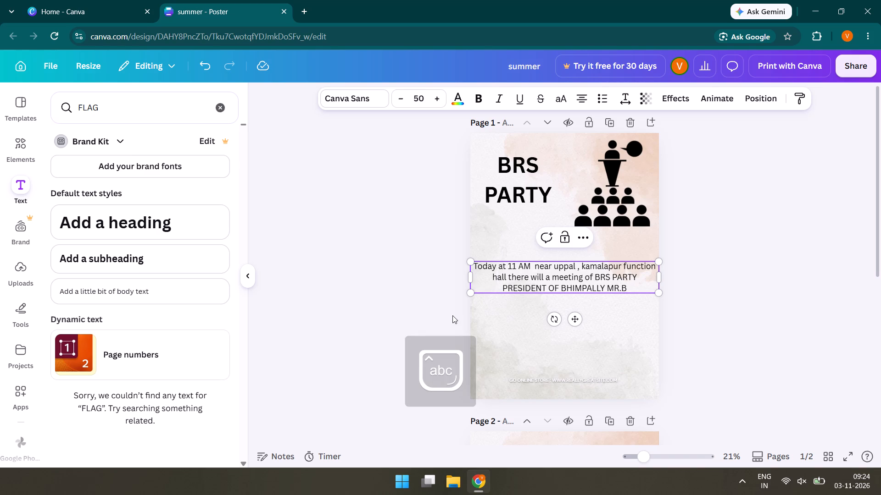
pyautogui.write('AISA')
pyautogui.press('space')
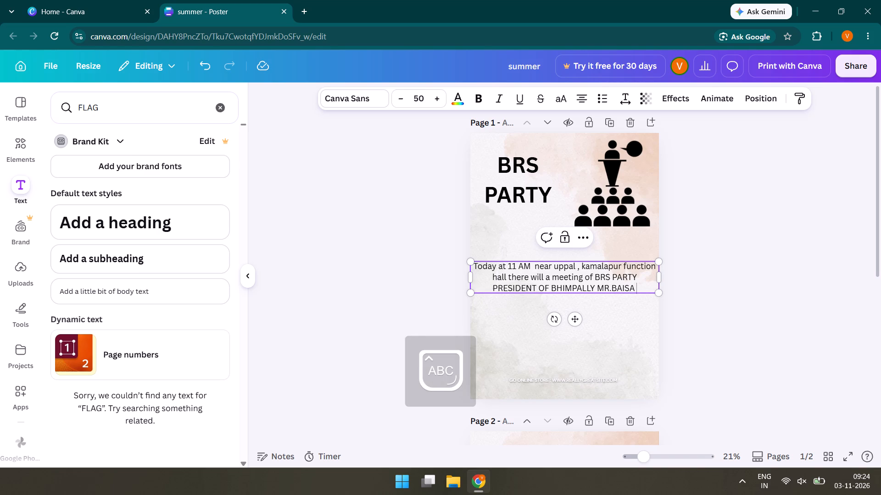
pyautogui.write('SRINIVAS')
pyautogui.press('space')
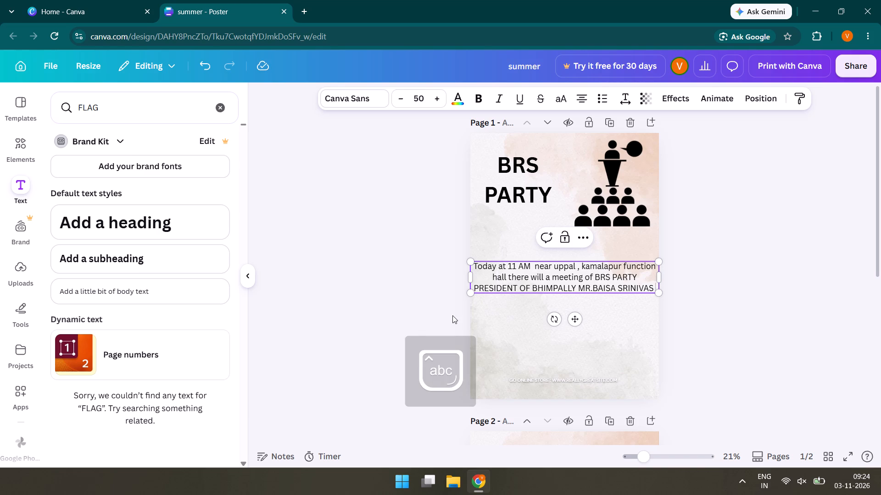
# Add a body-text line: "I wish everyone need to attend the meeting because of the party need to be selected only once in a 4 years.".
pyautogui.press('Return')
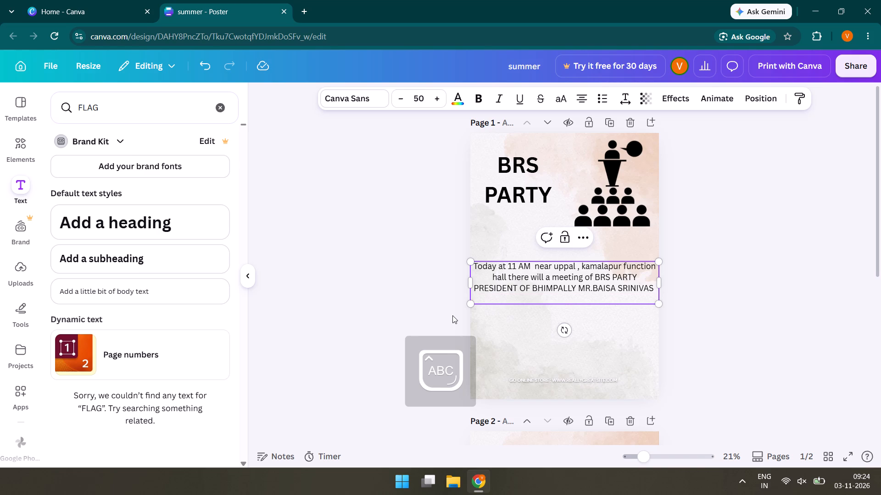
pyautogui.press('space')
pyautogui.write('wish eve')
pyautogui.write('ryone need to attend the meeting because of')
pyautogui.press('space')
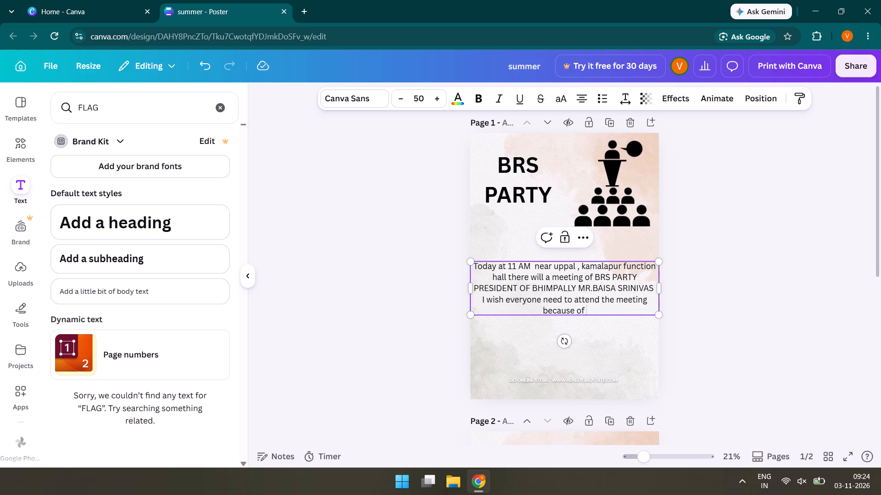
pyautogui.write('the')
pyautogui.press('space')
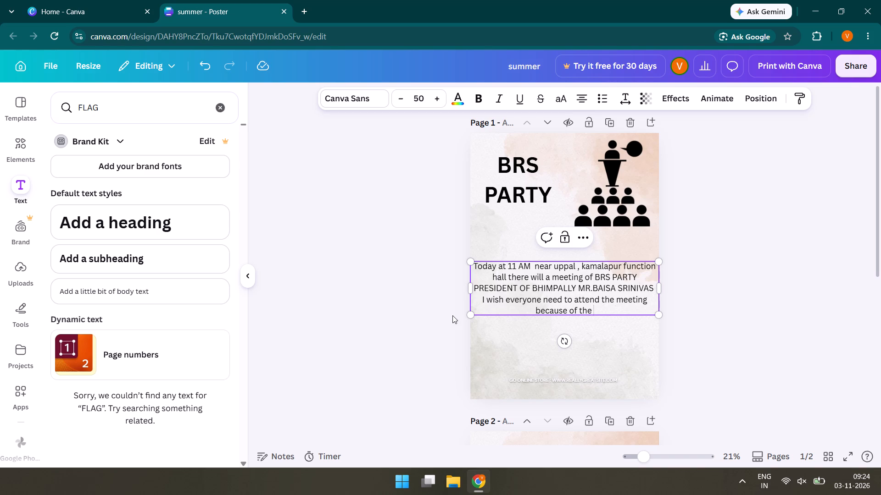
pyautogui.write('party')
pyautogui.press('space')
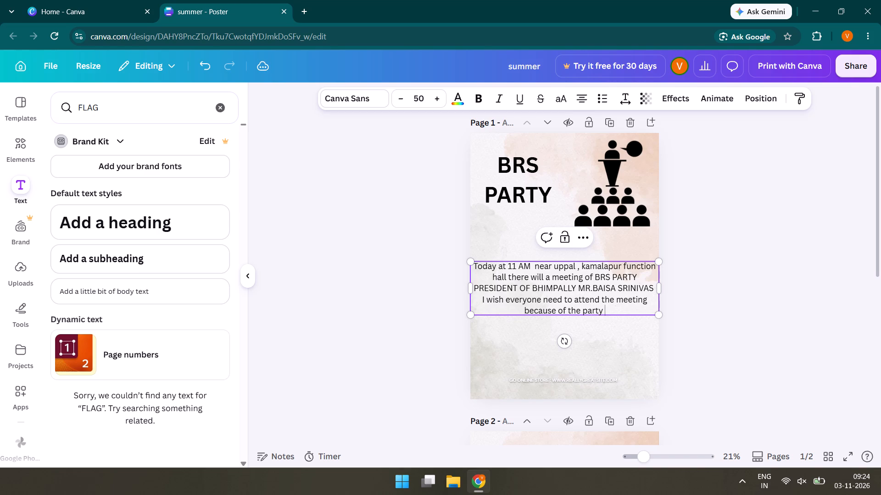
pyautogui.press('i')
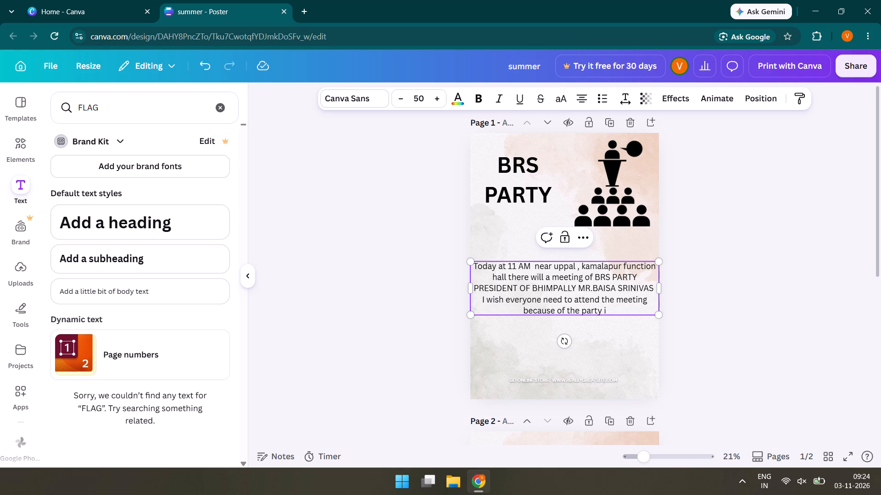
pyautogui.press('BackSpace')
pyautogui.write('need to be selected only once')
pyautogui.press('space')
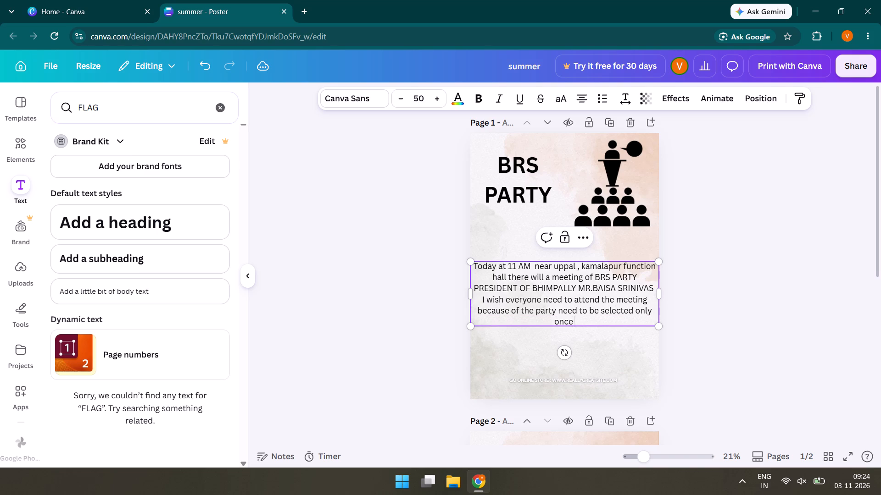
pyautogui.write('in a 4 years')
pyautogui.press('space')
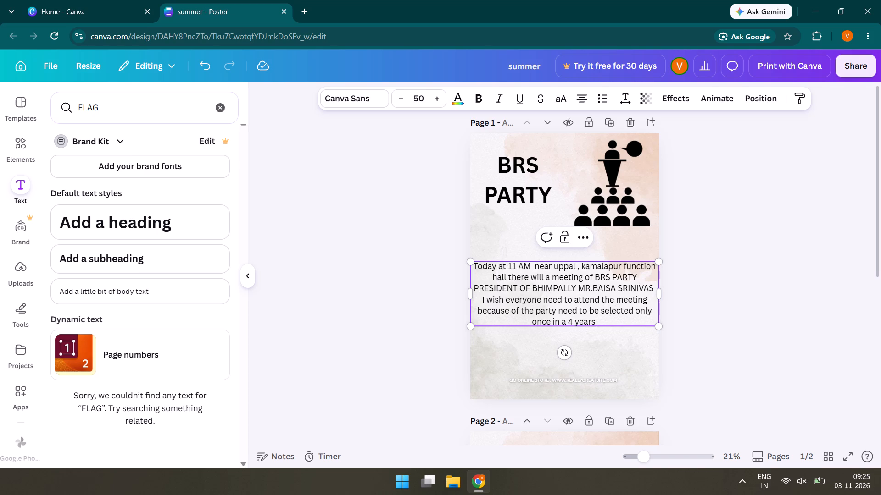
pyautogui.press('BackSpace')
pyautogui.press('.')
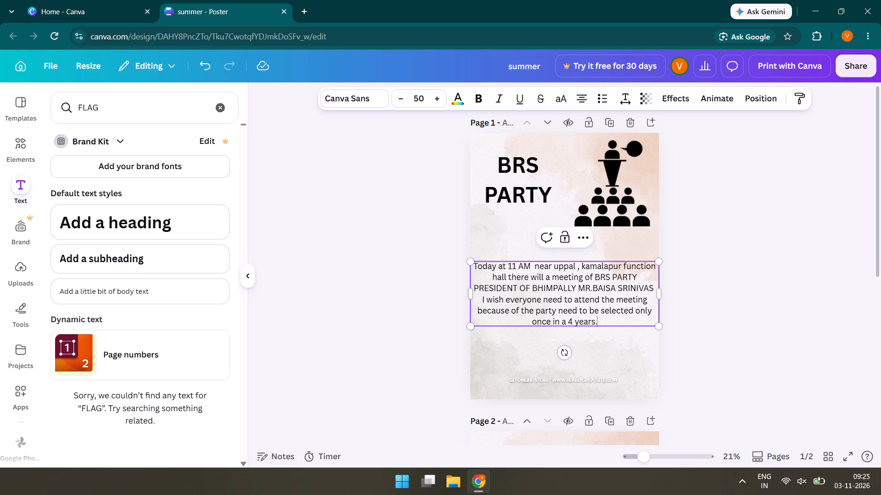
# Continue the body text with "So need to choose properly" in sentence case.
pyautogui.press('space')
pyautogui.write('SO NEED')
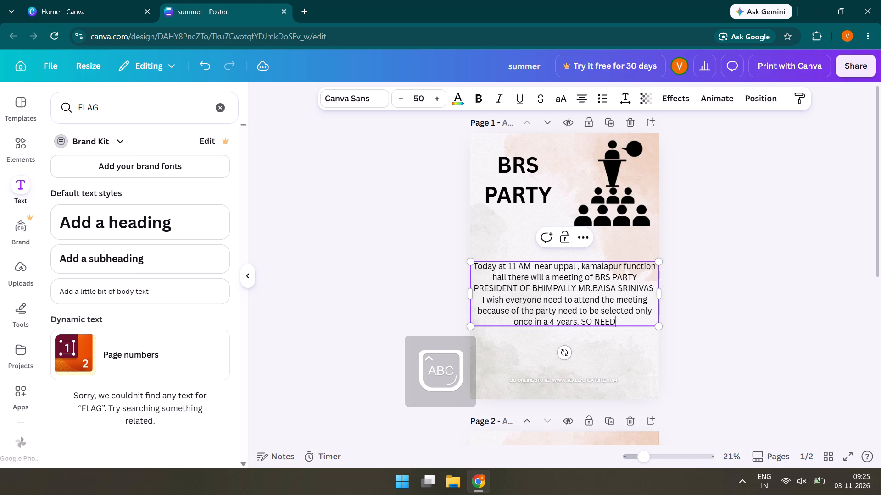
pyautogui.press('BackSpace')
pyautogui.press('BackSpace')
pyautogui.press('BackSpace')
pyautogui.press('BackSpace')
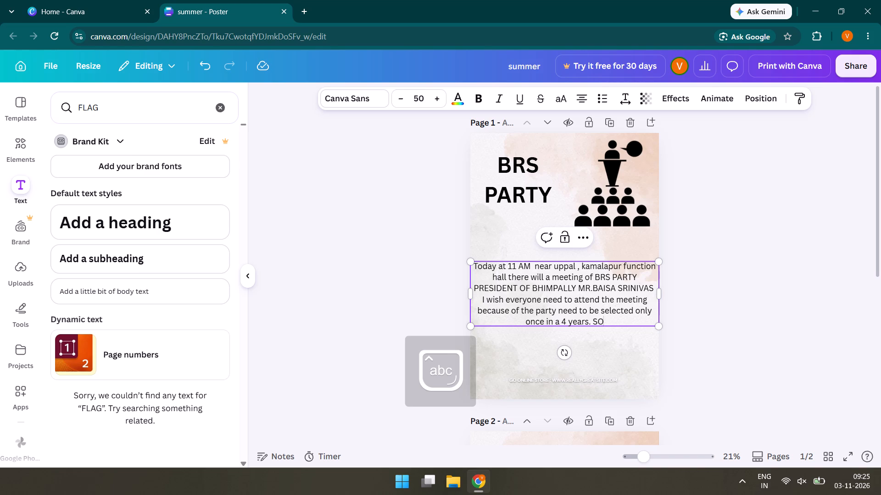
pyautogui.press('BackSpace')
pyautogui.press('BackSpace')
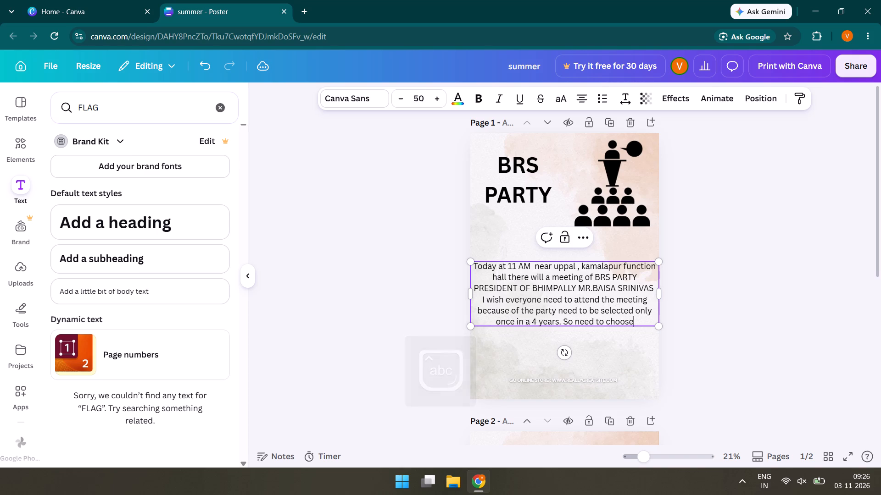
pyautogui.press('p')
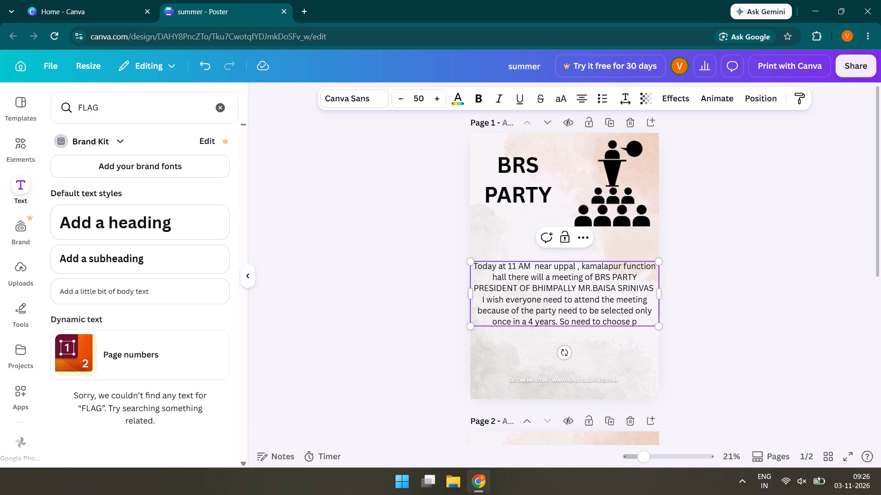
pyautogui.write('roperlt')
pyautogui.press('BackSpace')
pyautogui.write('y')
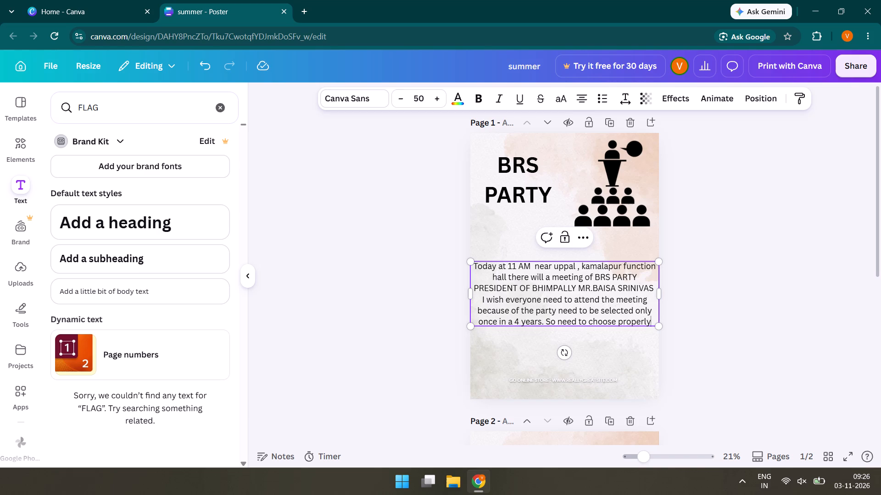
# Continue the body text after "So need to choose properly" with "so be careful while they choose".
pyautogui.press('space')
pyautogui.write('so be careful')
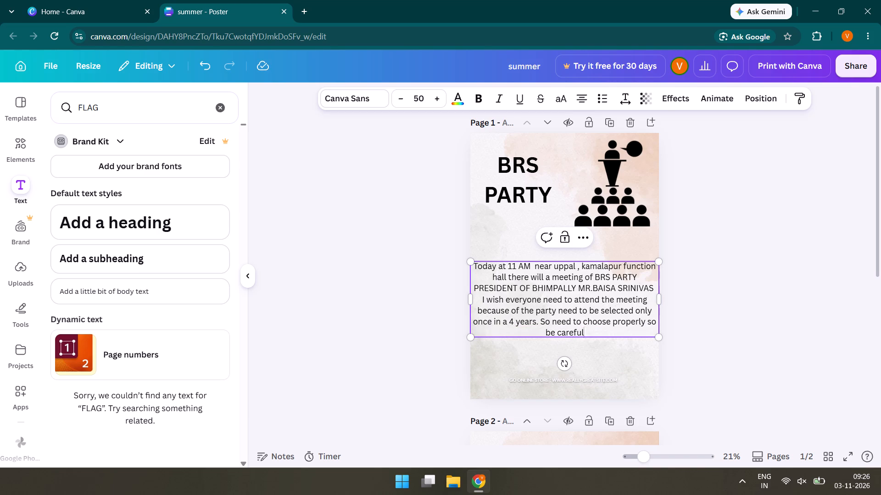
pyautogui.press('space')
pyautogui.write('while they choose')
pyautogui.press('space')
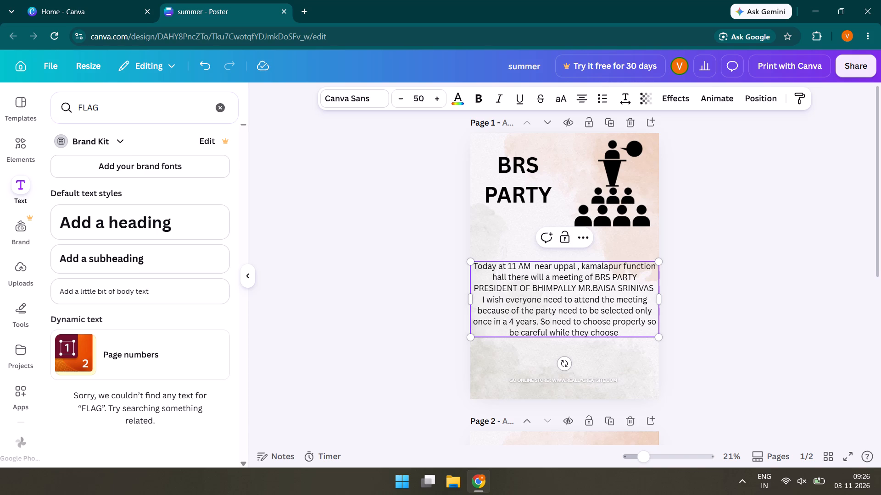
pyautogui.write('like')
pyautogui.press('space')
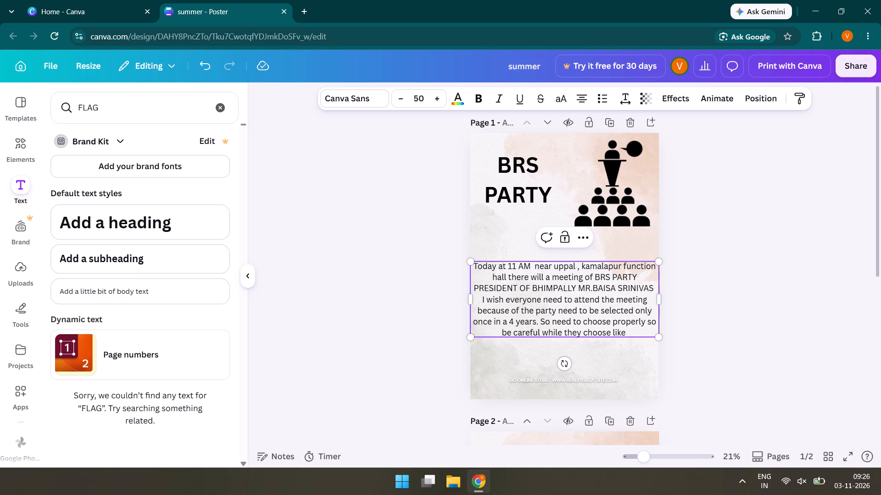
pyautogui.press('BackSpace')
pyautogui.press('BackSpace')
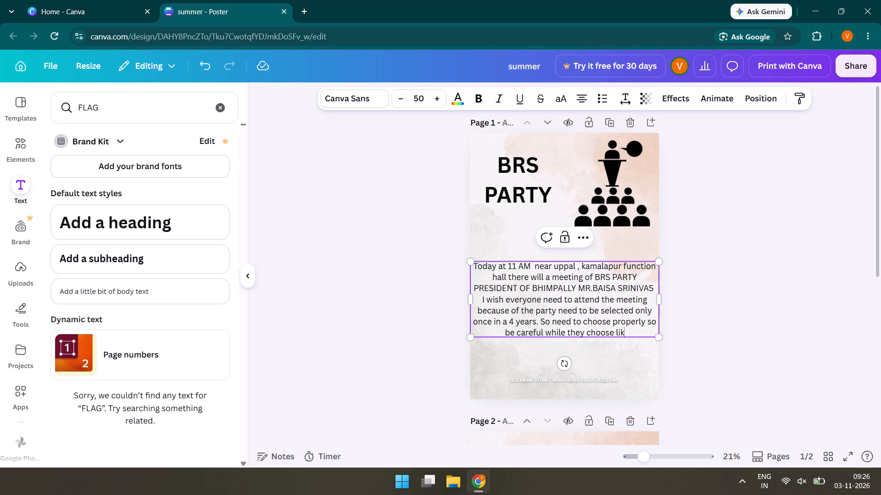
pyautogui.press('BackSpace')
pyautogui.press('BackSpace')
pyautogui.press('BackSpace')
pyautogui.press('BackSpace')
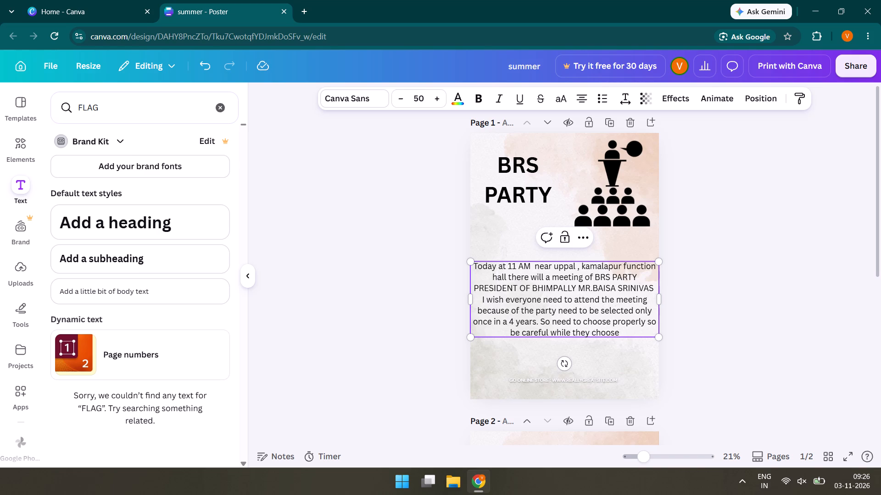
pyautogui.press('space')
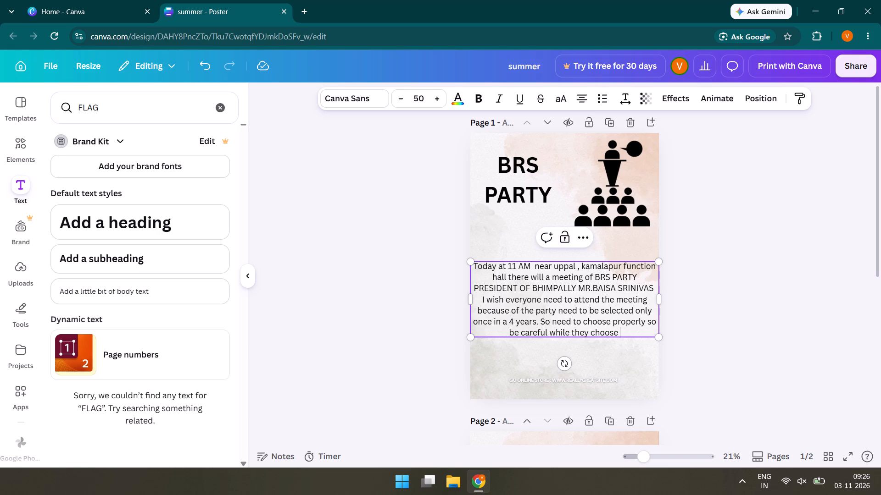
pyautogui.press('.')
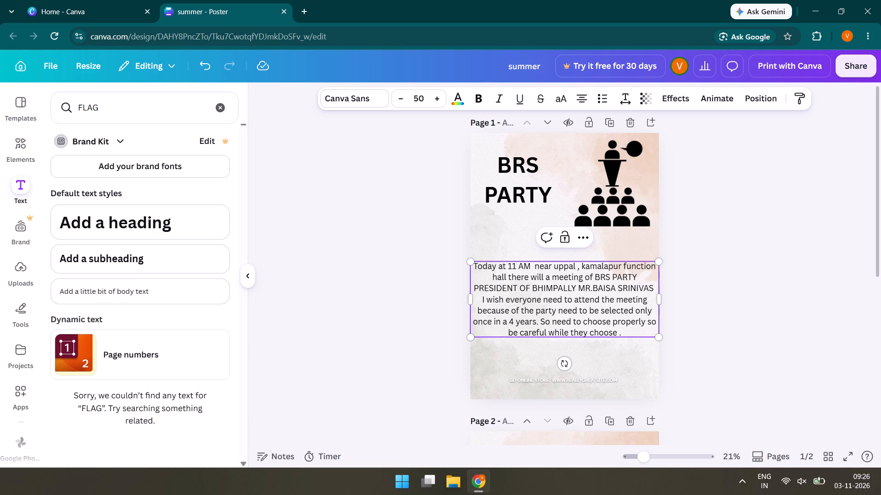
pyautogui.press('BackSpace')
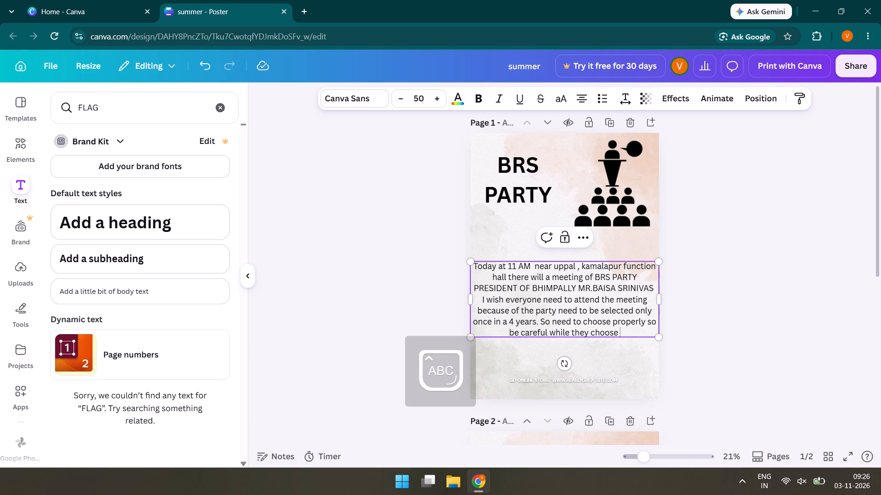
# Continue the body text with "AND CHOOSE THE BEST !!!" in capitals.
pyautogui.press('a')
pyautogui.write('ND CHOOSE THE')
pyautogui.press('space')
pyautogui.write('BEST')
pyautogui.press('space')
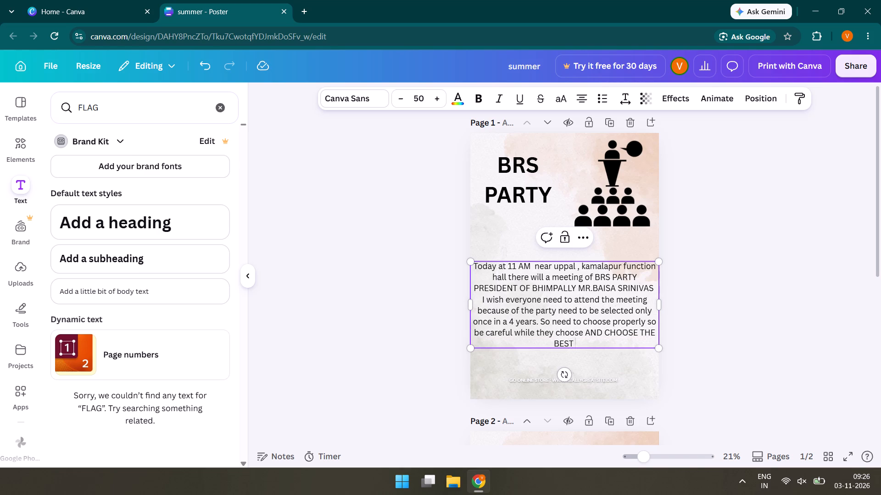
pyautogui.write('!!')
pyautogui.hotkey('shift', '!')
# Add the closing line "Thankyouuu everyonee" to the body text, separated from the paragraph above by a blank line.
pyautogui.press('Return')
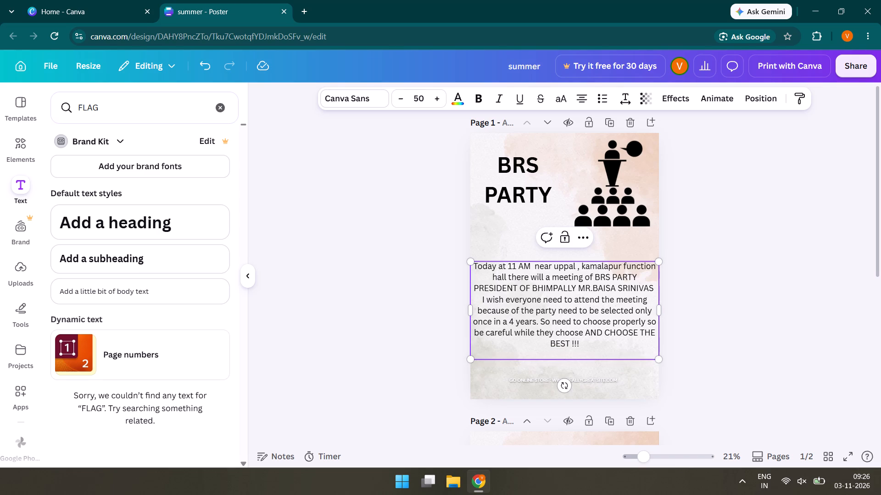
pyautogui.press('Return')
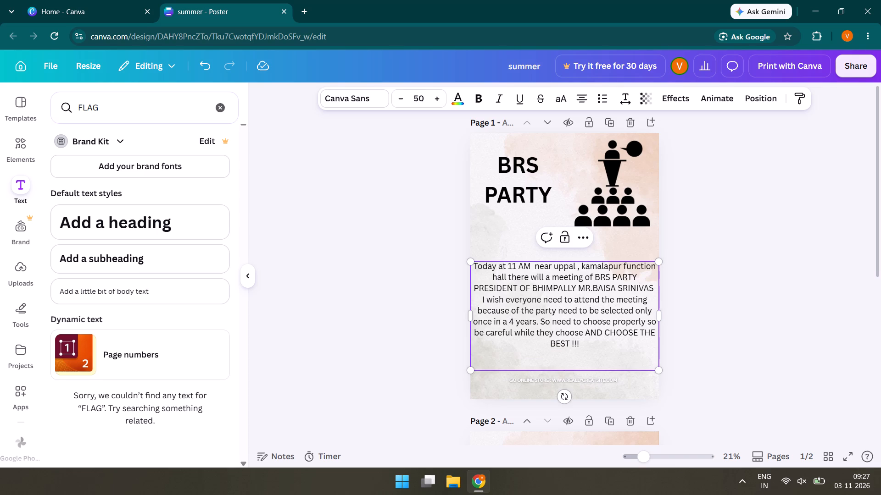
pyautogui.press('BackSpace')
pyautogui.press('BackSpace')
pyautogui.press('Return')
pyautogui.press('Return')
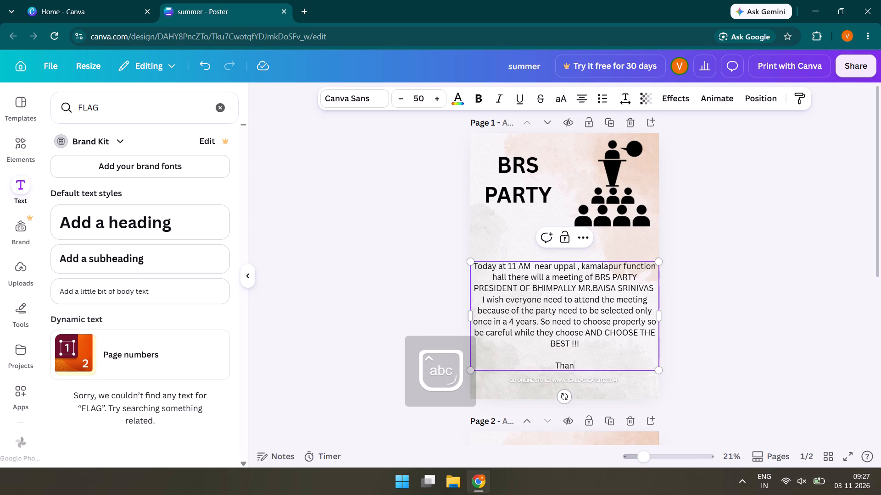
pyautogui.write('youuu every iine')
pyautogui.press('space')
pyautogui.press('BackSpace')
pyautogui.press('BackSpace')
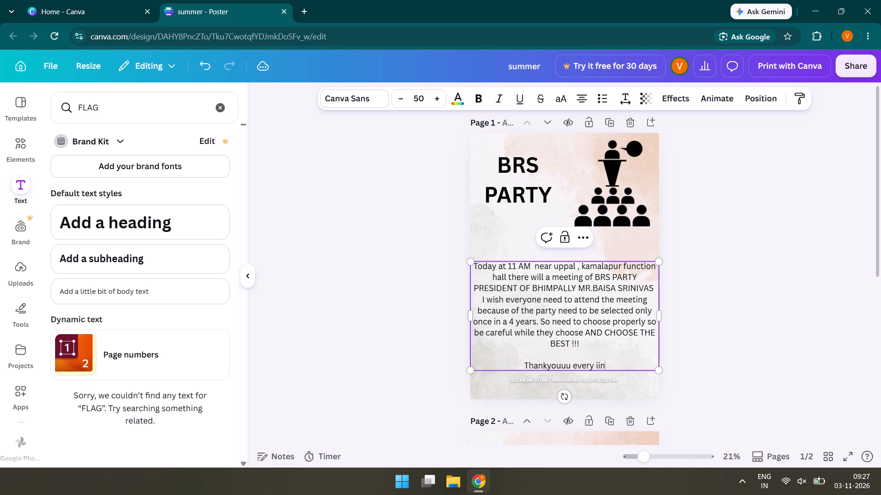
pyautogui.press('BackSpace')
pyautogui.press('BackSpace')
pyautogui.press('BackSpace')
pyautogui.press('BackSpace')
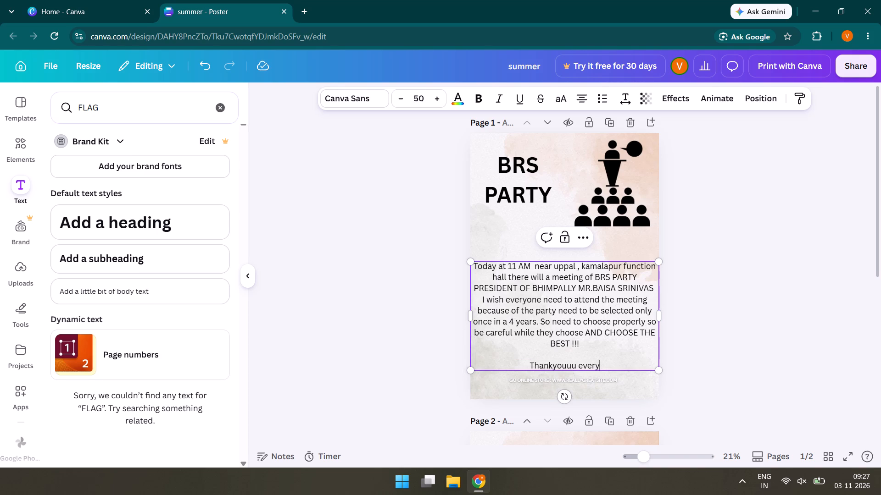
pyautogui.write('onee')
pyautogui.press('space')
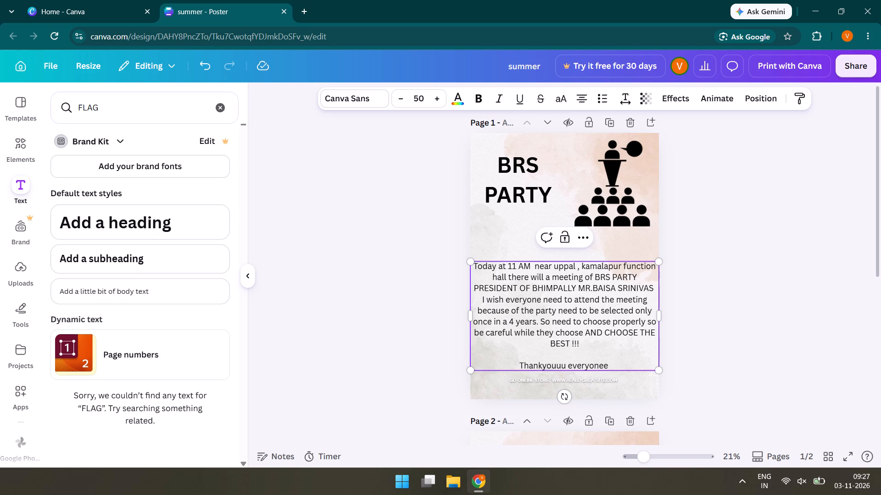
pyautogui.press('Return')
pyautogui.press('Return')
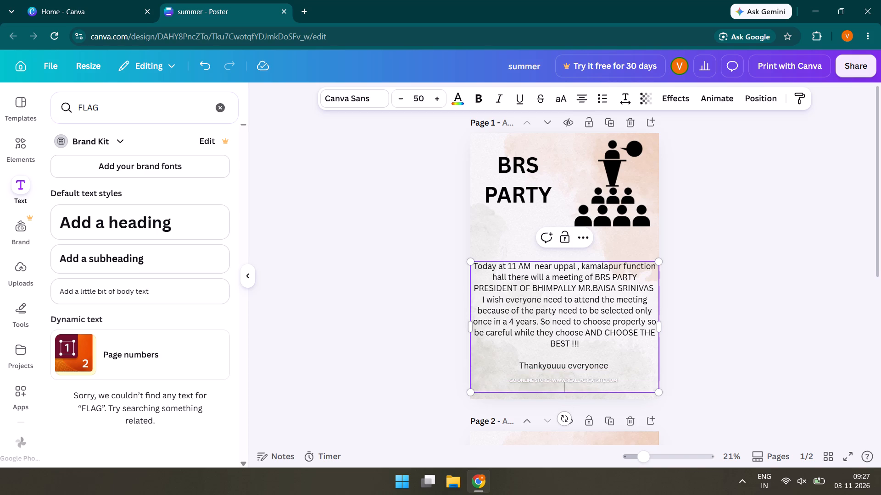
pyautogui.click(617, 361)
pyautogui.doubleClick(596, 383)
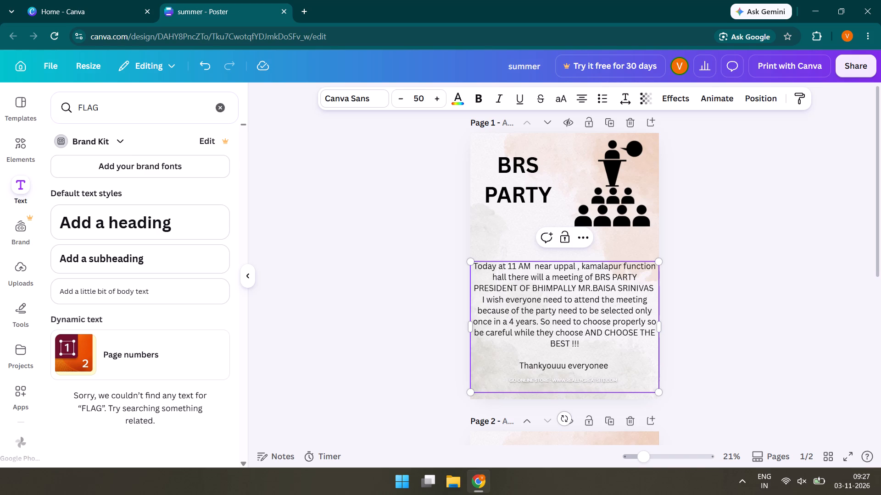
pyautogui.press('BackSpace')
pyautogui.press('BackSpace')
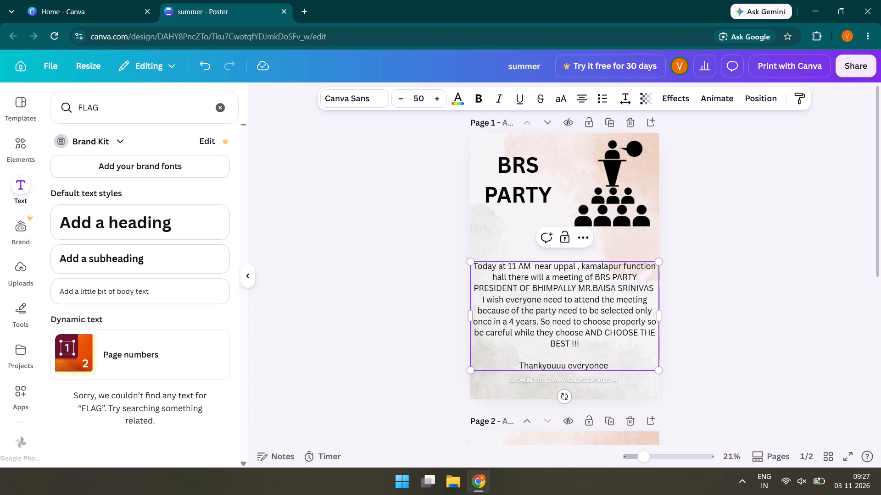
# Delete the small white online-store footer text below the body text on page 1.
pyautogui.click(544, 383)
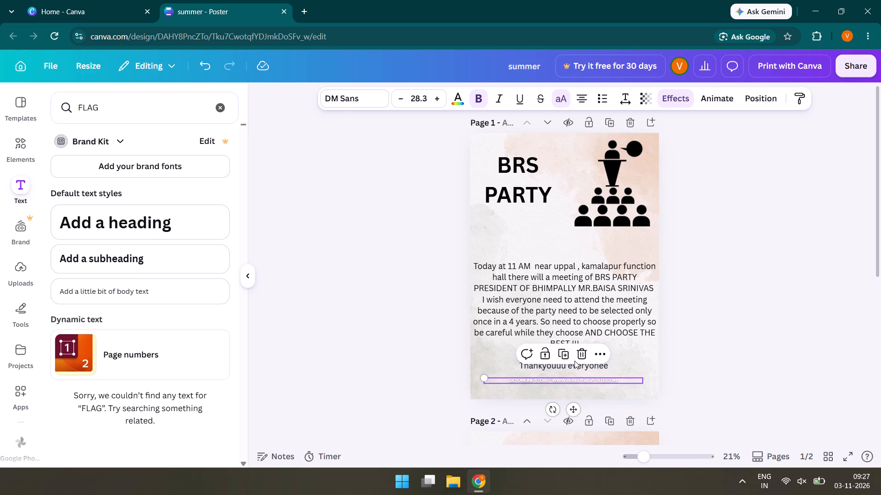
pyautogui.click(580, 354)
pyautogui.doubleClick(613, 363)
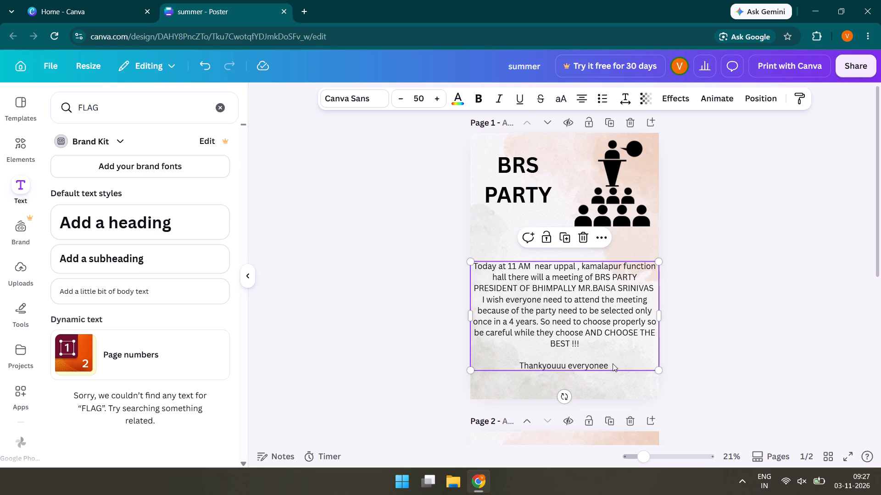
pyautogui.click(612, 387)
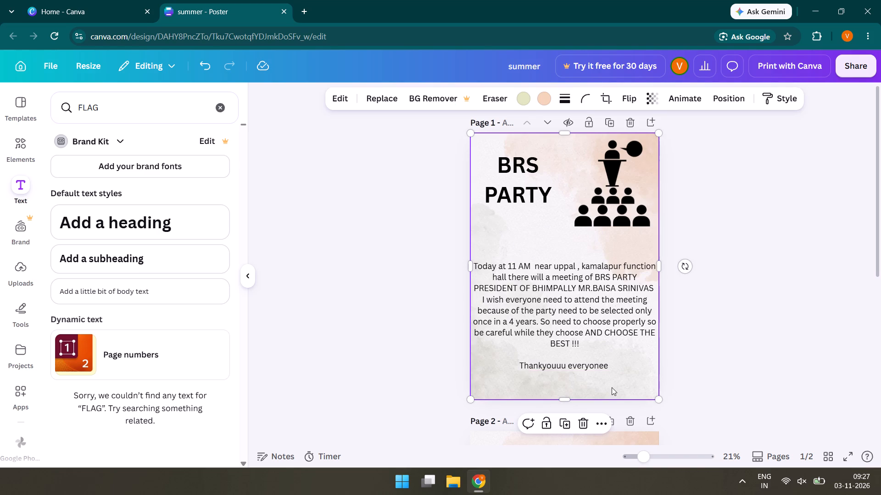
# Add the pink and purple flower cluster from the Sketchy Flowers graphics collection and place it behind the BRS PARTY heading on page 1.
pyautogui.click(24, 140)
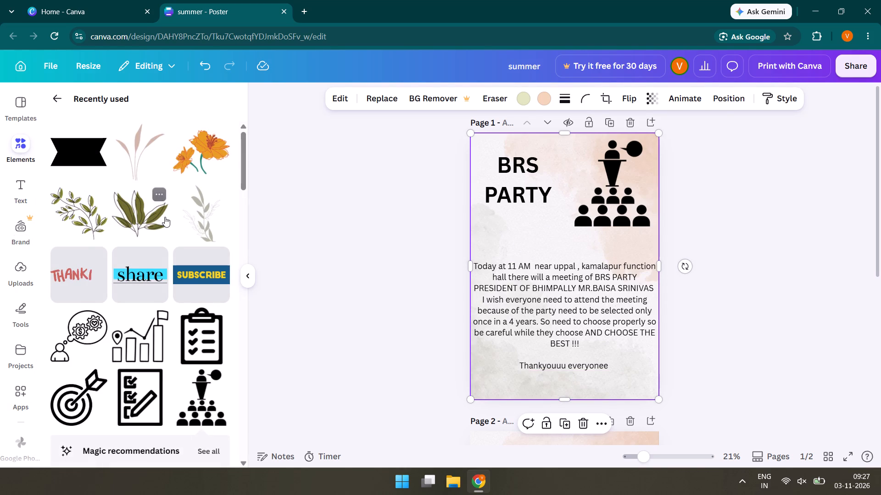
pyautogui.scroll(-5, 165, 217)
pyautogui.scroll(6, 165, 217)
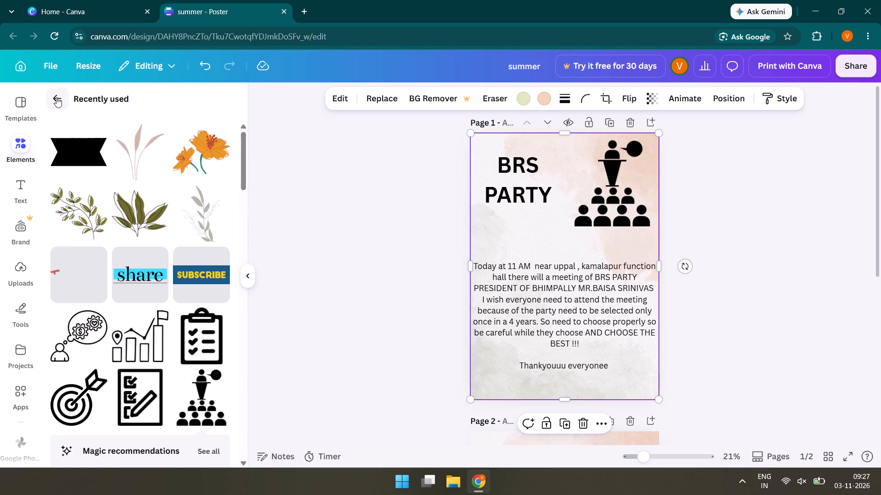
pyautogui.click(56, 92)
pyautogui.click(139, 330)
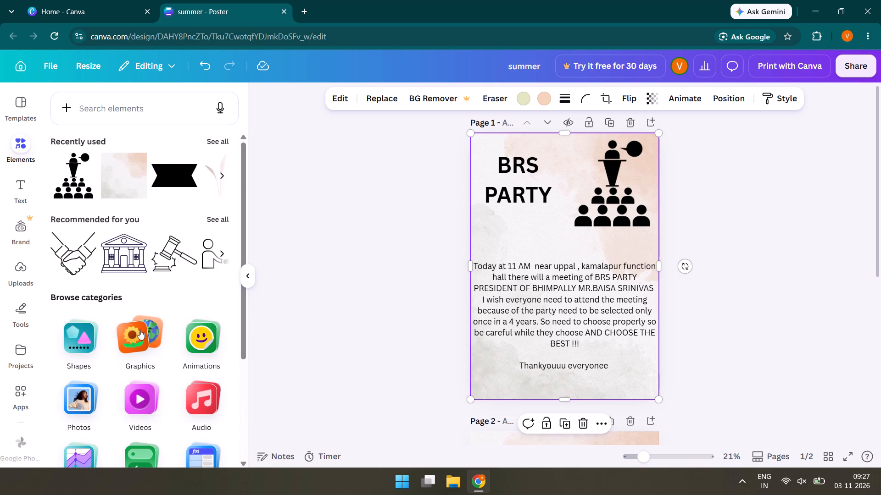
pyautogui.scroll(-6, 124, 398)
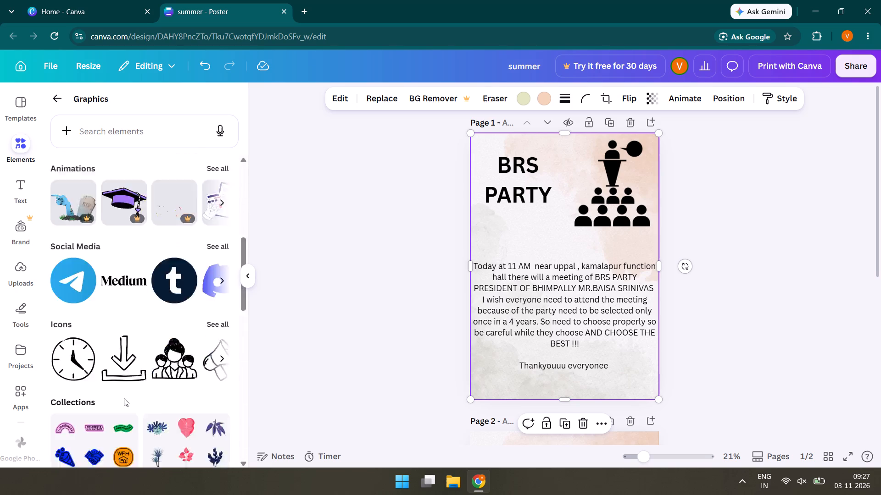
pyautogui.scroll(-2, 124, 398)
pyautogui.click(190, 330)
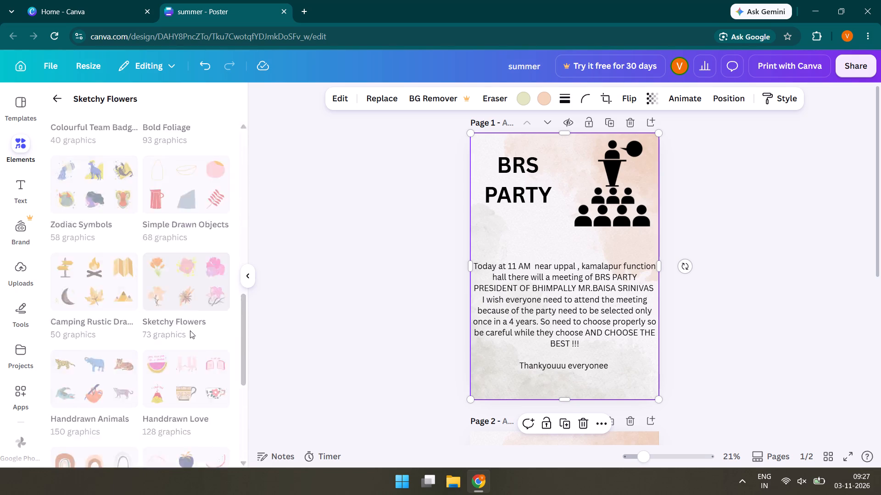
pyautogui.scroll(-2, 151, 346)
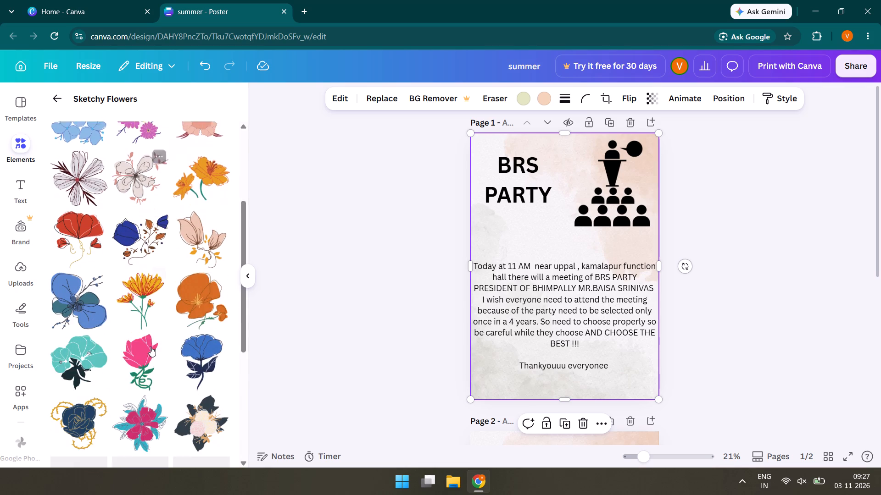
pyautogui.scroll(-8, 151, 346)
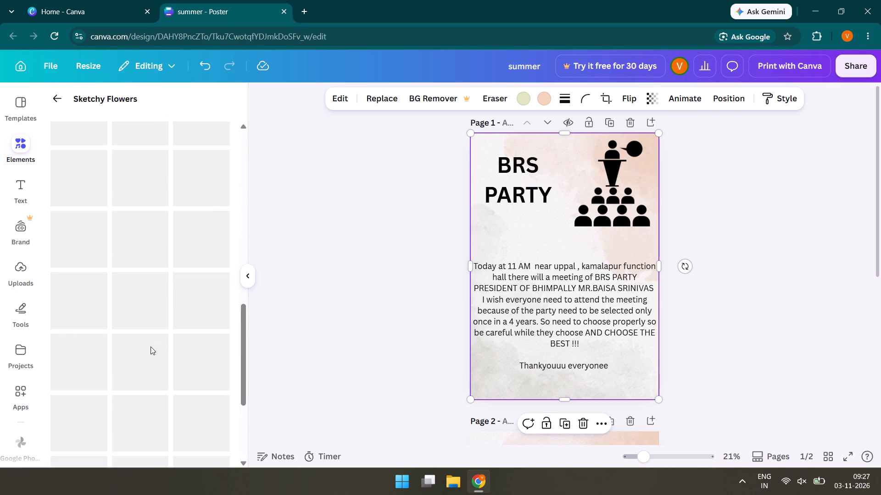
pyautogui.scroll(11, 151, 346)
pyautogui.click(206, 158)
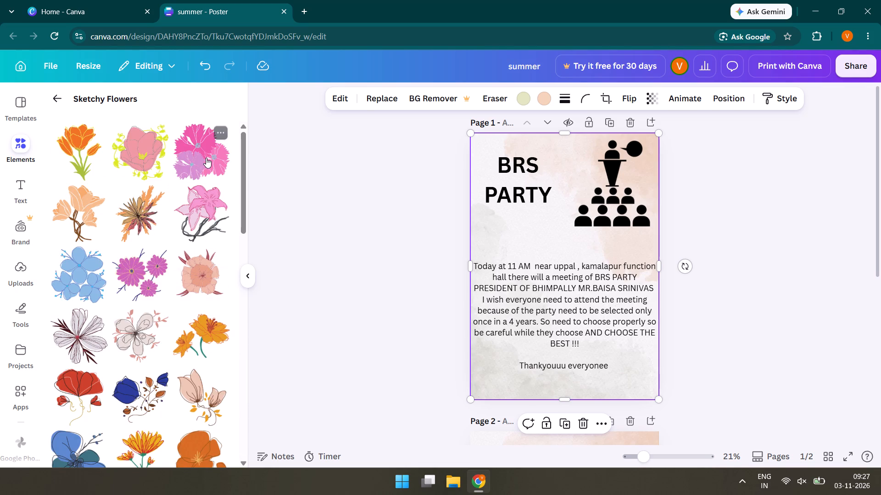
pyautogui.moveTo(560, 253); pyautogui.dragTo(535, 201)
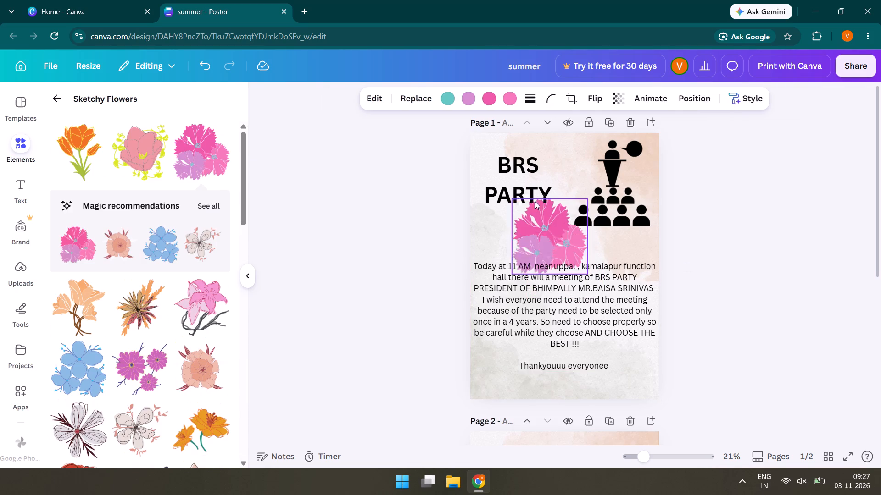
pyautogui.moveTo(535, 201); pyautogui.dragTo(515, 166)
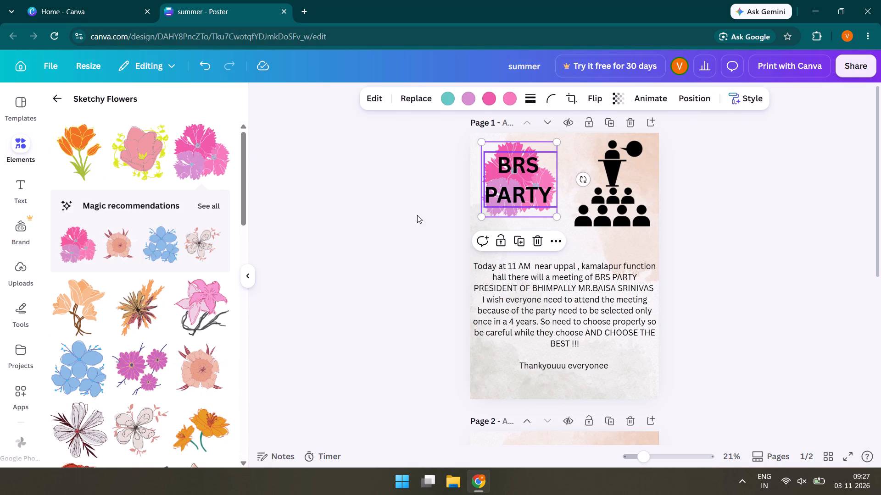
pyautogui.click(357, 228)
# Add another pink and purple flower cluster and place it in the bottom-left corner of page 1, partly beyond the page edge.
pyautogui.click(197, 165)
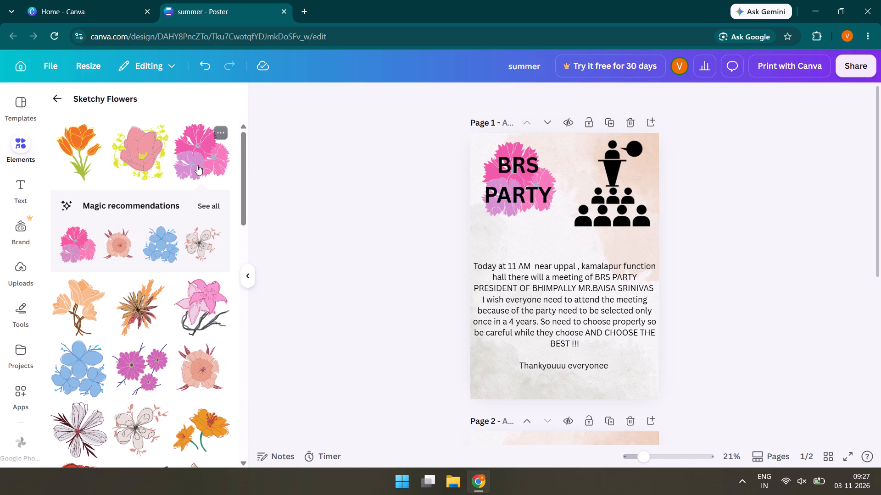
pyautogui.moveTo(555, 293); pyautogui.dragTo(522, 339)
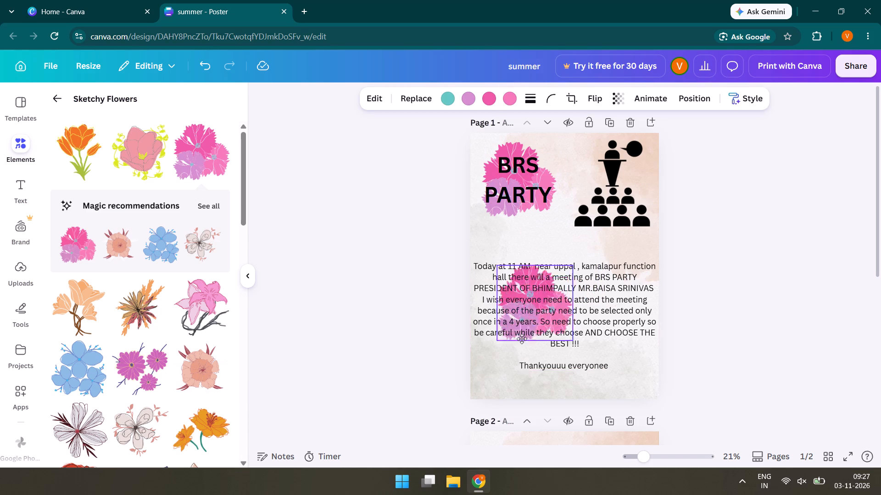
pyautogui.moveTo(522, 339); pyautogui.dragTo(488, 416)
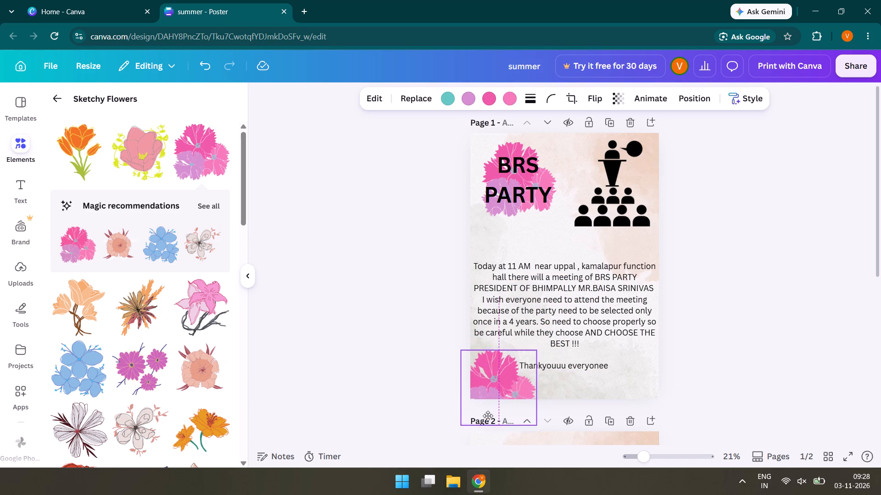
pyautogui.moveTo(488, 416); pyautogui.dragTo(488, 413)
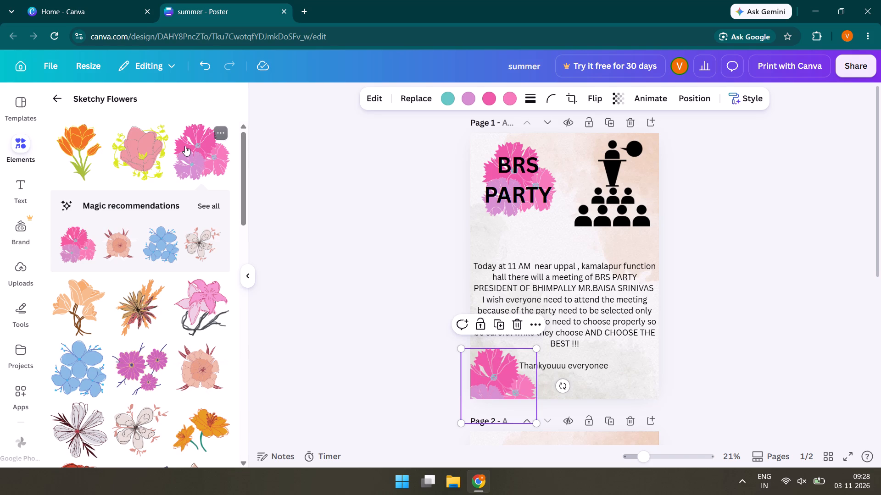
# Add the same pink and purple flower cluster again and place it in page 1's bottom-right corner, roughly level with the bottom-left one.
pyautogui.doubleClick(185, 146)
pyautogui.moveTo(569, 280); pyautogui.dragTo(619, 311)
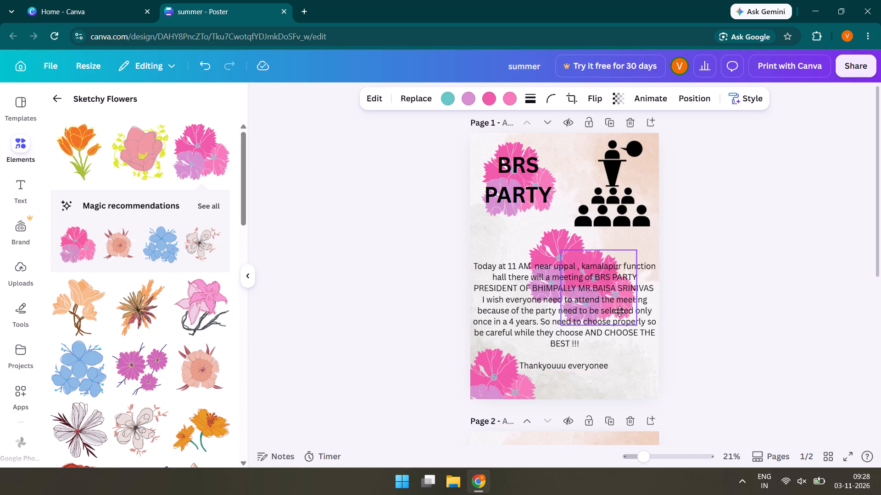
pyautogui.moveTo(619, 311); pyautogui.dragTo(643, 394)
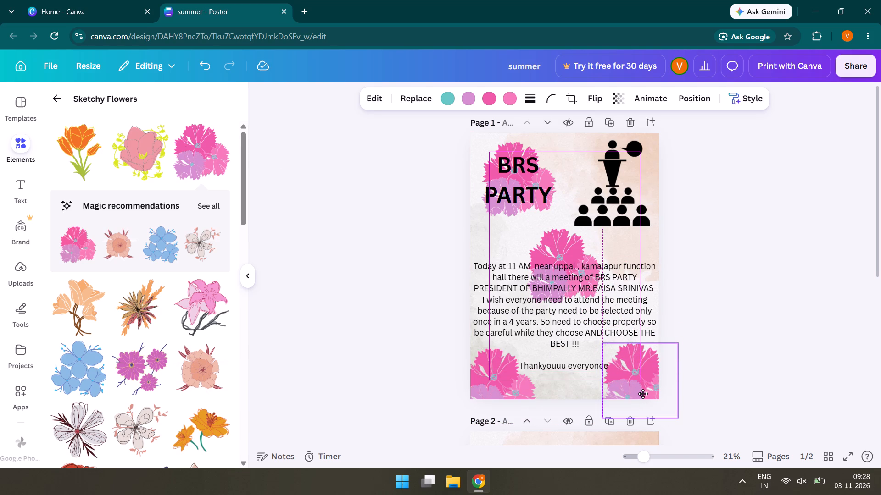
pyautogui.moveTo(643, 394); pyautogui.dragTo(647, 405)
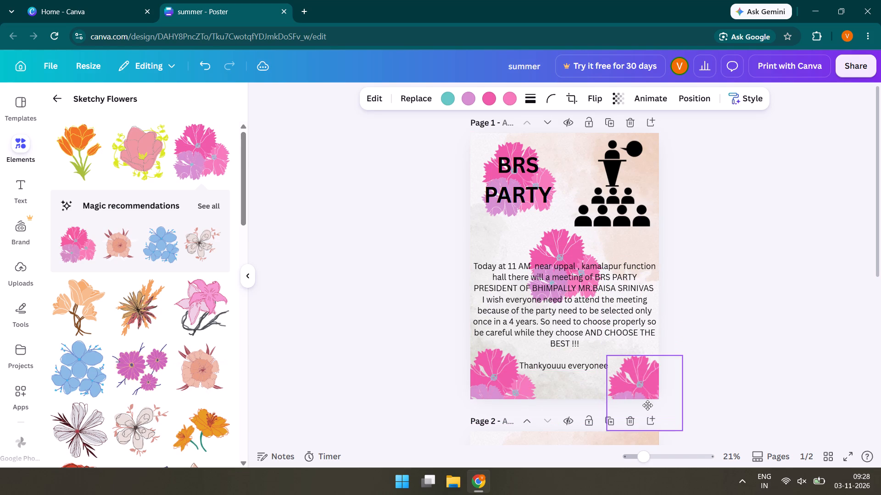
pyautogui.moveTo(647, 405); pyautogui.dragTo(646, 402)
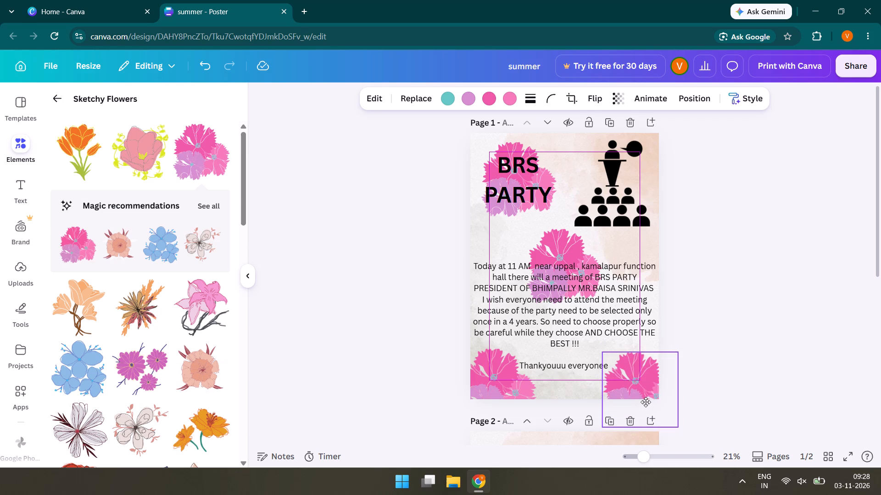
pyautogui.moveTo(646, 402); pyautogui.dragTo(646, 401)
pyautogui.click(779, 379)
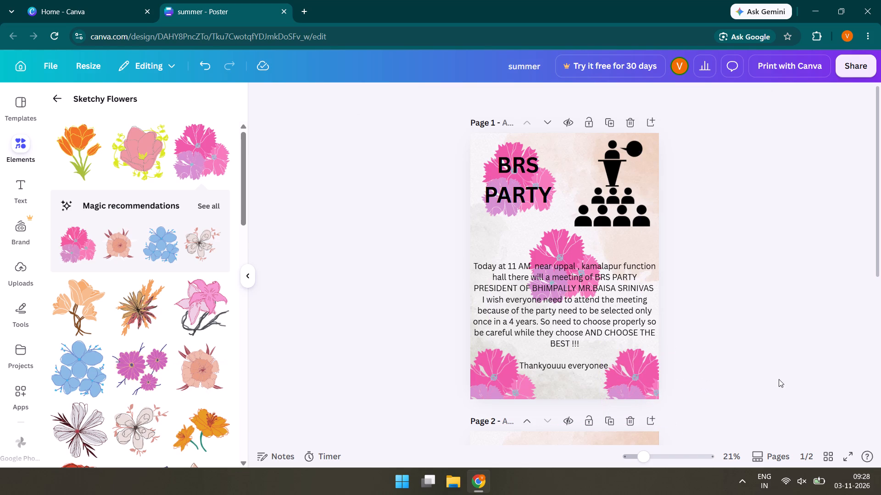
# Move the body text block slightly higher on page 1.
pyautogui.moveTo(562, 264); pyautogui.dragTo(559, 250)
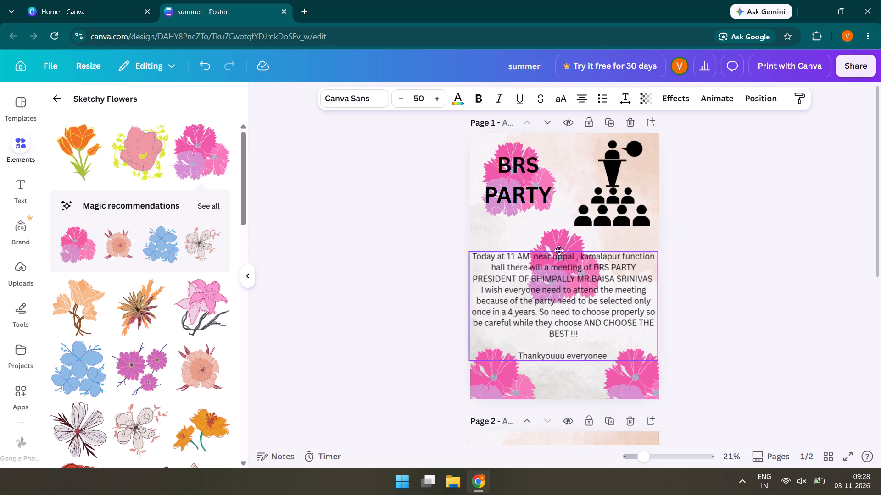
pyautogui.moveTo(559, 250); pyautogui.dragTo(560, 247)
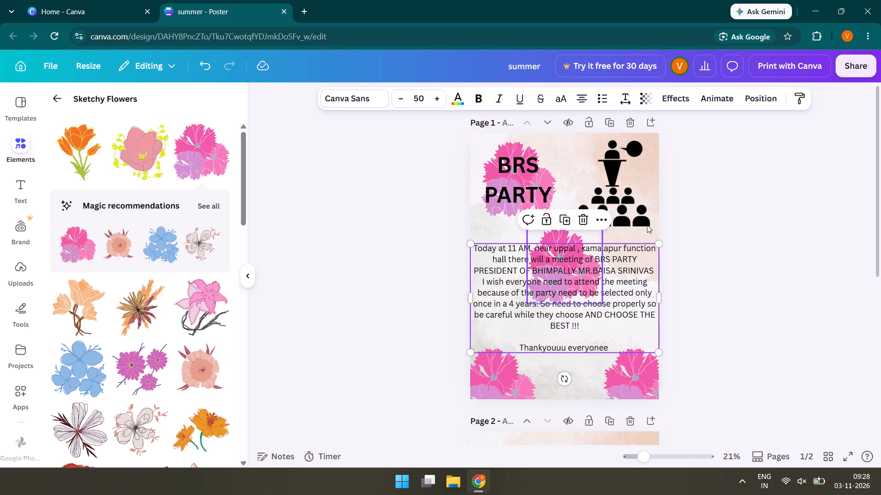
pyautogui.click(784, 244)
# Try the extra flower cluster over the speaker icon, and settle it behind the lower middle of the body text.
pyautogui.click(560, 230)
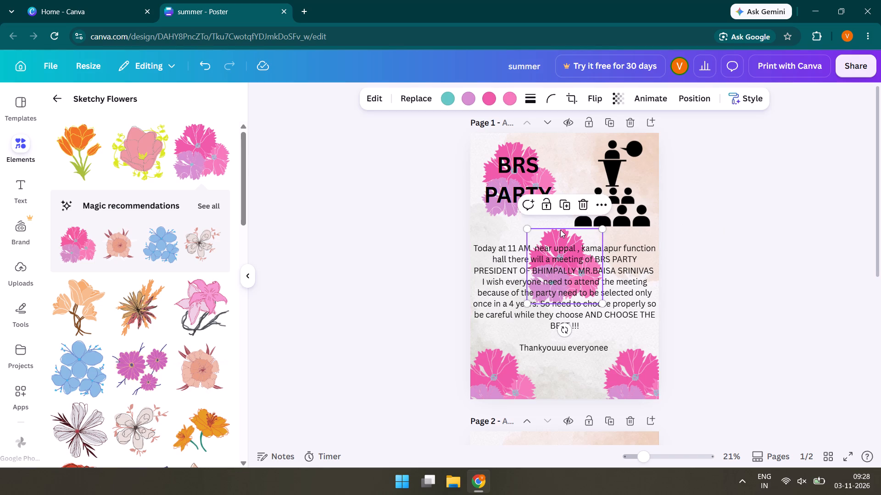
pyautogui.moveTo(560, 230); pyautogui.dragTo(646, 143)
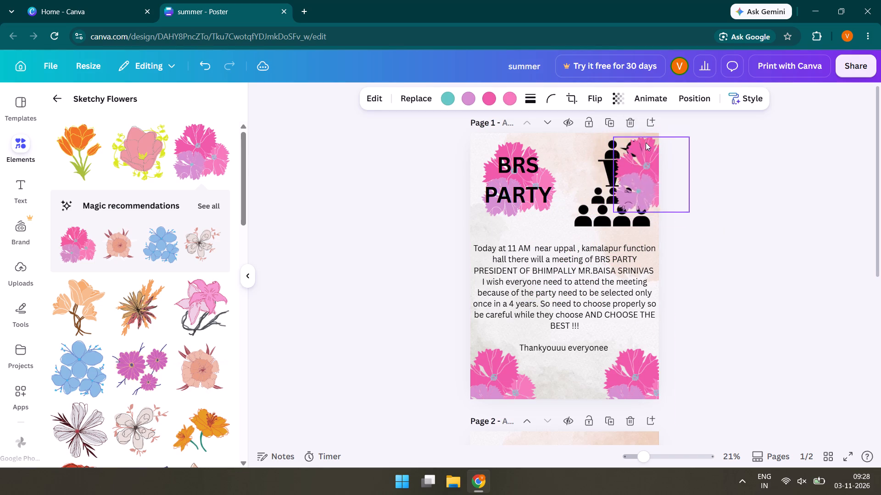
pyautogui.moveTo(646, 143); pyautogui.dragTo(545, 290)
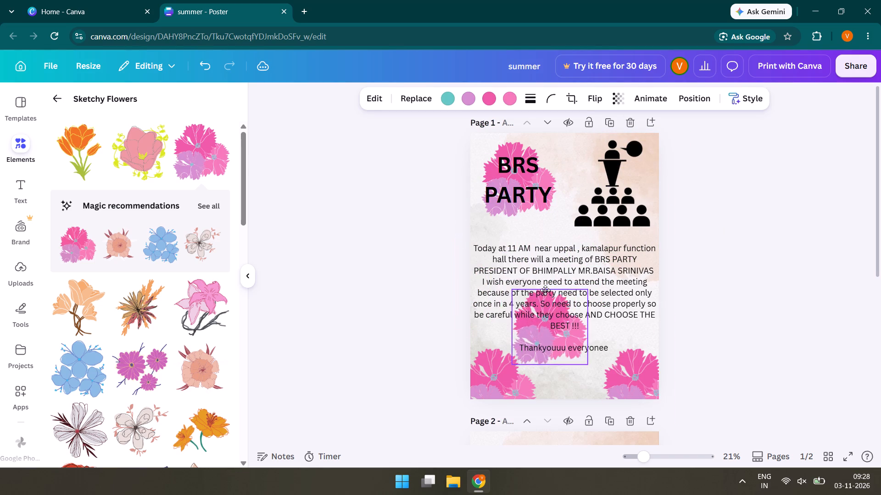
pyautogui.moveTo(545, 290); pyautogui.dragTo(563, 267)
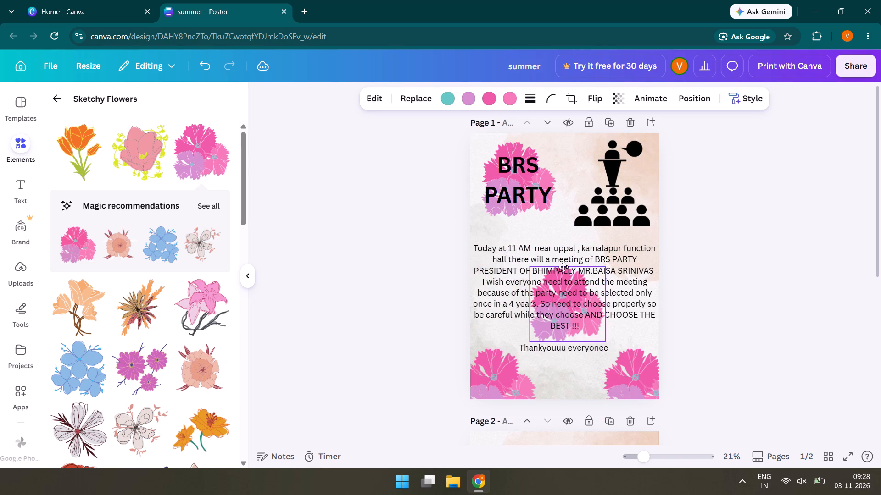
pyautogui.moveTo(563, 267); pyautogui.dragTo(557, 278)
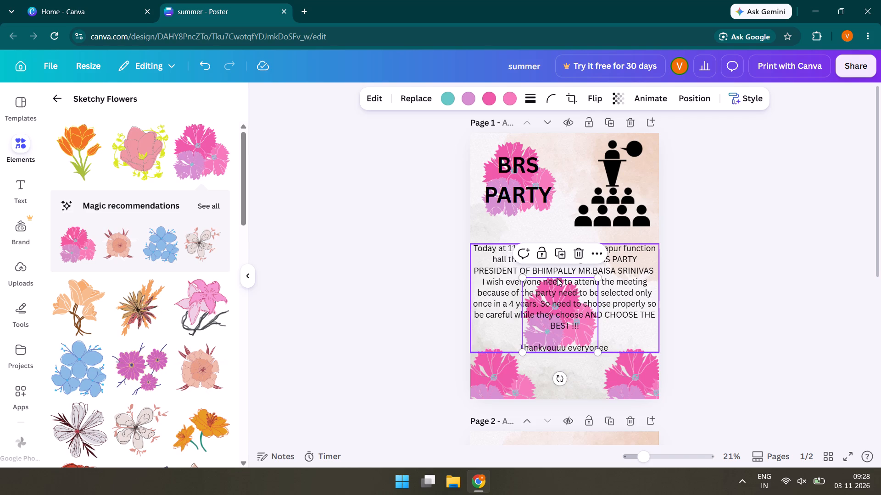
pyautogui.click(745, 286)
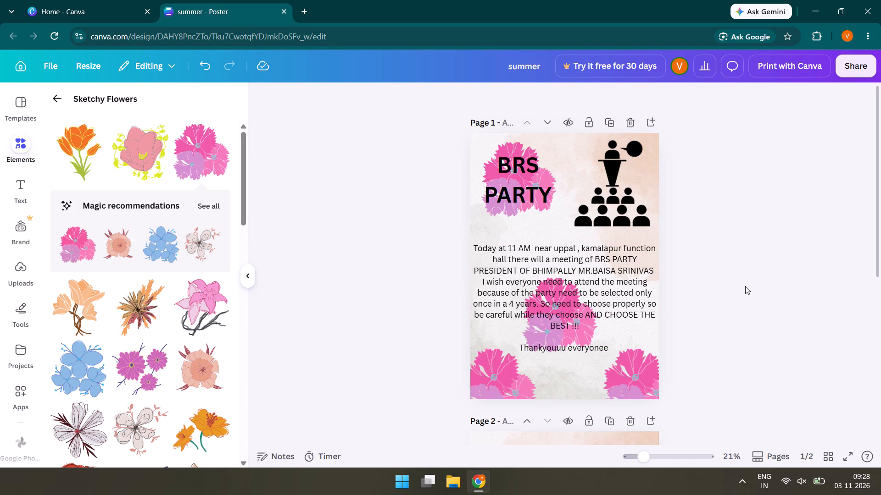
# Rewrap the body text on page 1 into a narrower block, leaving margins on both sides.
pyautogui.moveTo(563, 310); pyautogui.dragTo(563, 311)
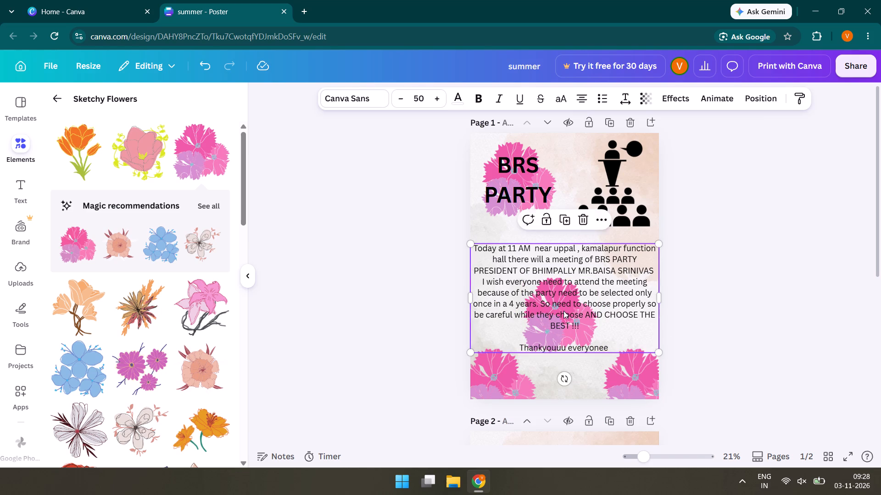
pyautogui.moveTo(563, 311); pyautogui.dragTo(559, 308)
pyautogui.click(550, 328)
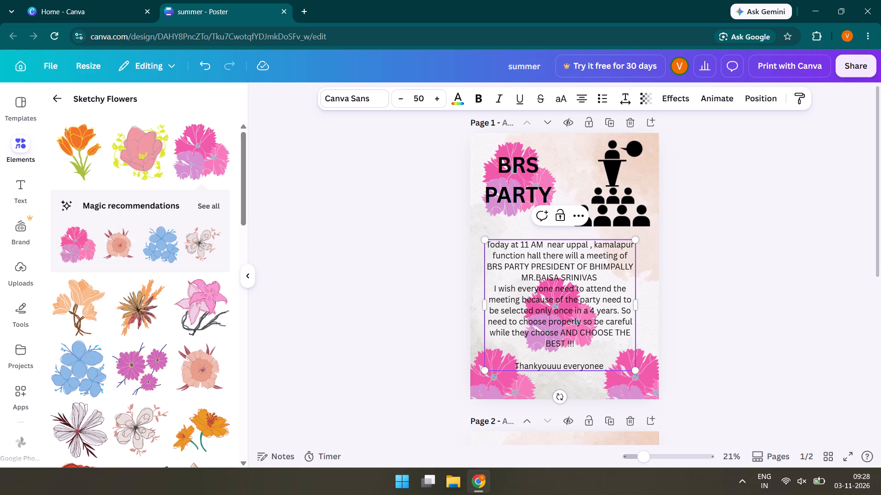
pyautogui.click(550, 326)
pyautogui.click(676, 322)
# Move the body text off the extra middle flower cluster and remove that cluster by taking it off the page.
pyautogui.moveTo(566, 314); pyautogui.dragTo(674, 256)
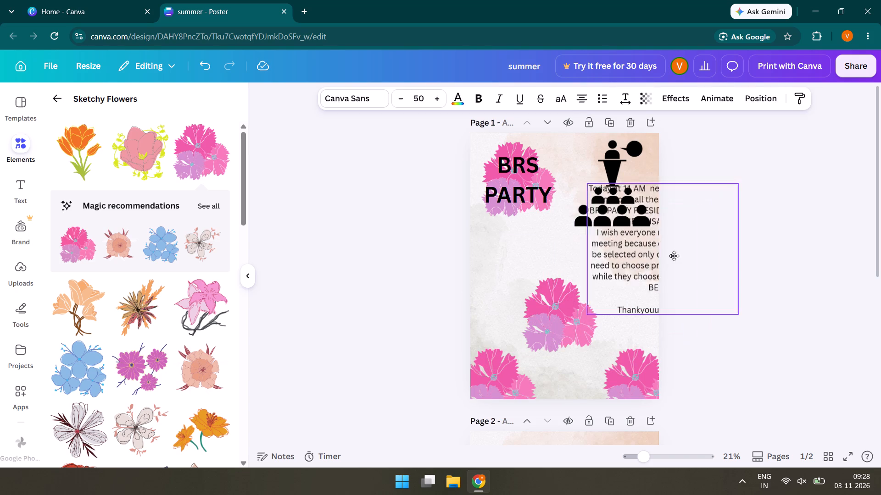
pyautogui.moveTo(674, 256); pyautogui.dragTo(576, 235)
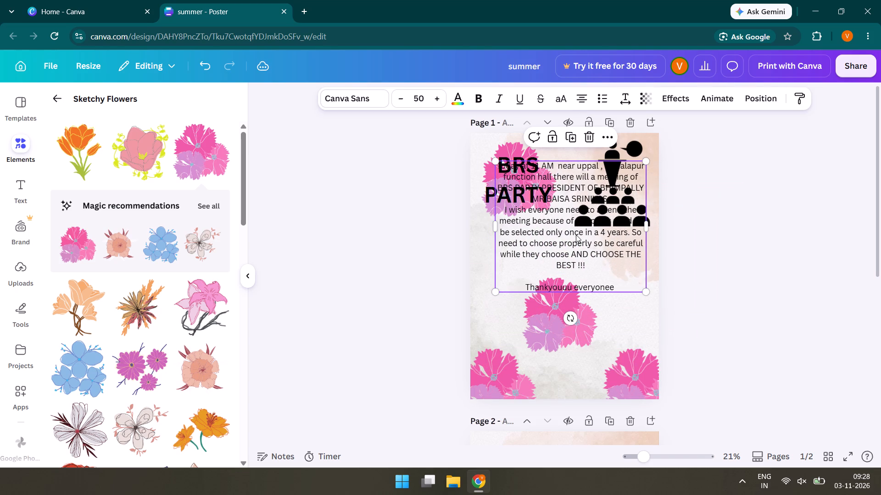
pyautogui.moveTo(545, 320); pyautogui.dragTo(727, 275)
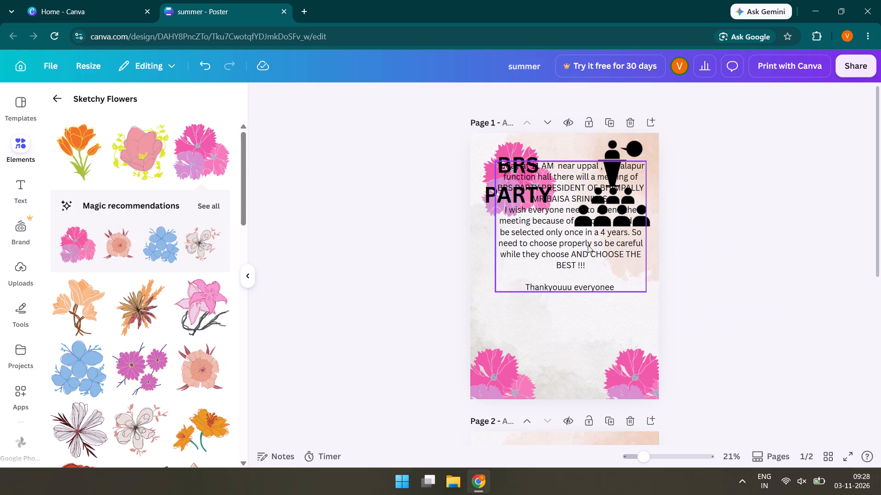
# Centre the body text block horizontally on page 1, just below the BRS PARTY heading and speaker icon.
pyautogui.moveTo(569, 240); pyautogui.dragTo(563, 302)
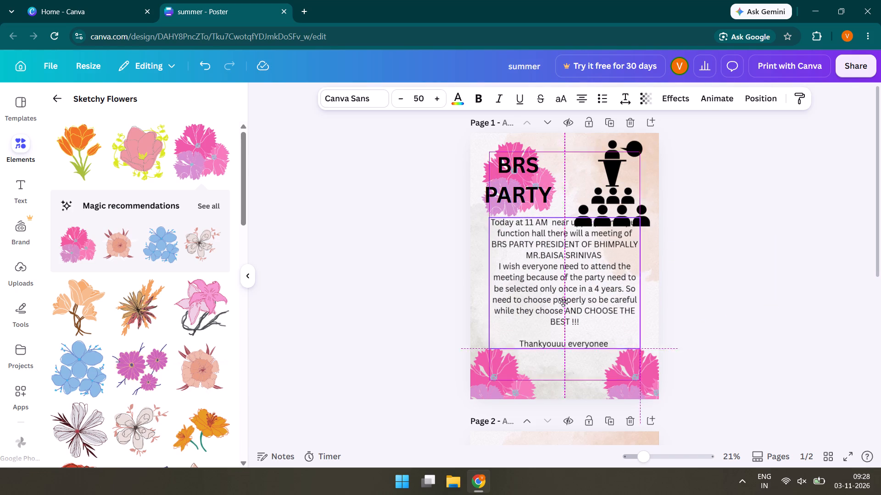
pyautogui.moveTo(563, 302); pyautogui.dragTo(561, 306)
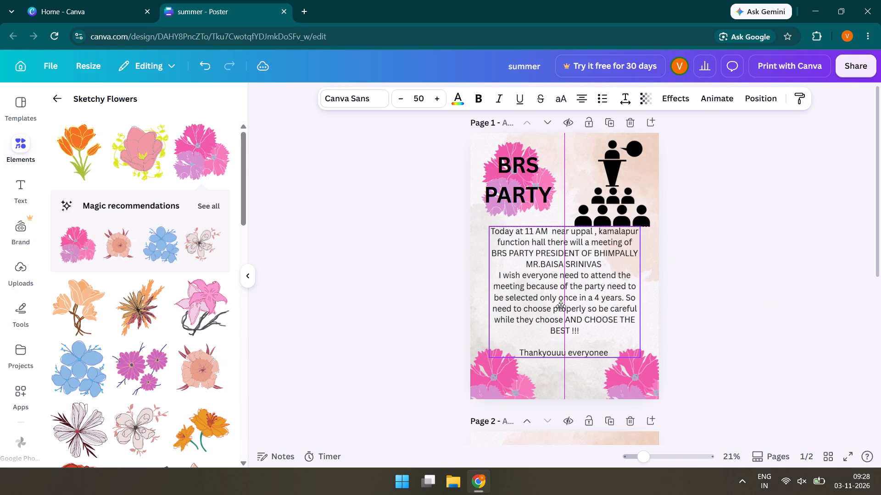
pyautogui.moveTo(561, 306); pyautogui.dragTo(562, 309)
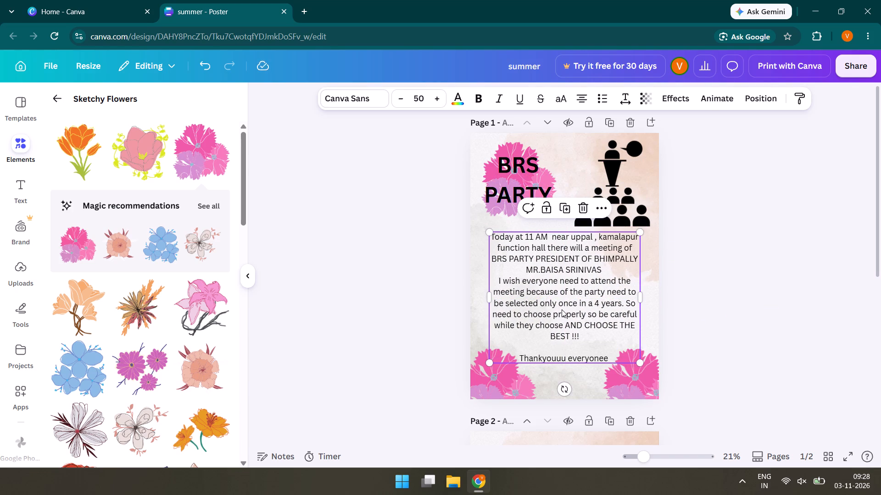
pyautogui.click(697, 286)
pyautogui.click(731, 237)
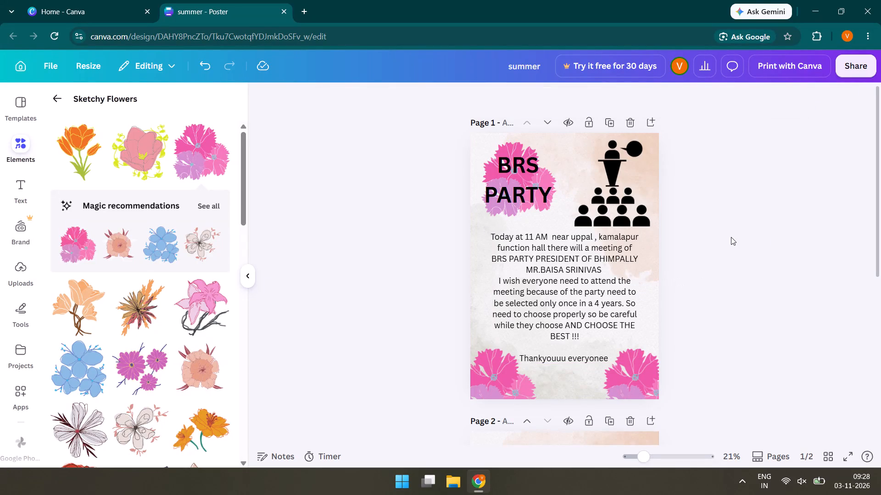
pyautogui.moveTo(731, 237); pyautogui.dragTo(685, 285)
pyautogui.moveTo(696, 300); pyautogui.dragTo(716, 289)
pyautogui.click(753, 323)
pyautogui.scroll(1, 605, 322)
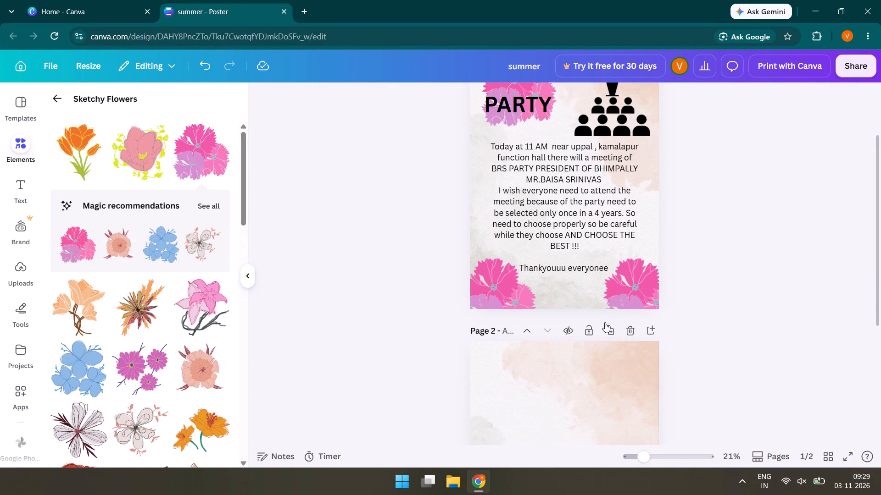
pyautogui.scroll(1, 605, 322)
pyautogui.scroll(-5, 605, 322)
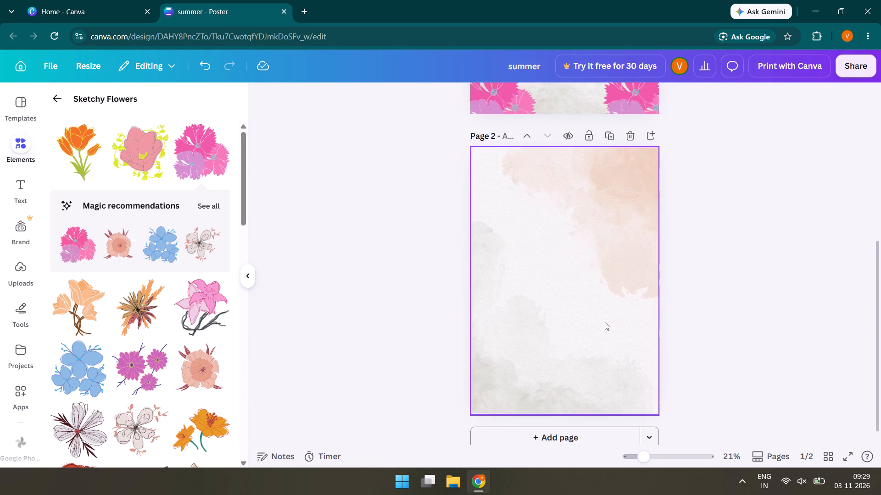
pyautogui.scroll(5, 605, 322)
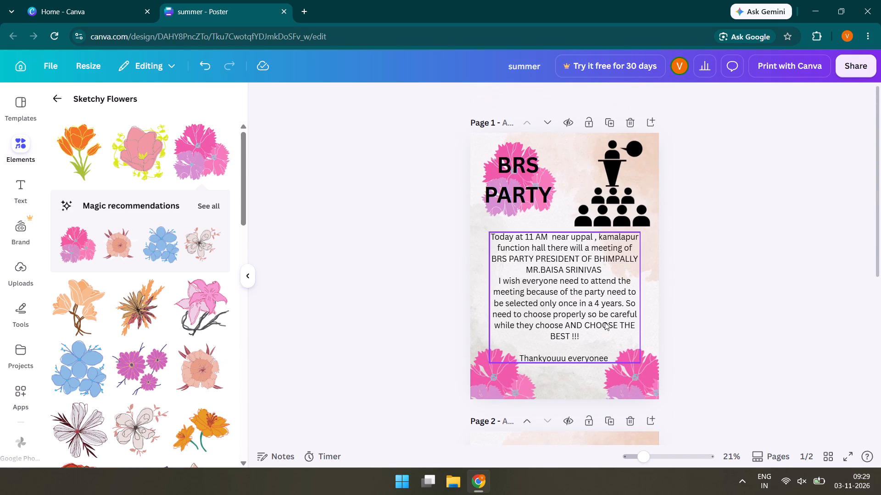
# Add another pink Sketchy Flowers cluster to page 1, running off the right page edge beside the speaker icon.
pyautogui.click(212, 159)
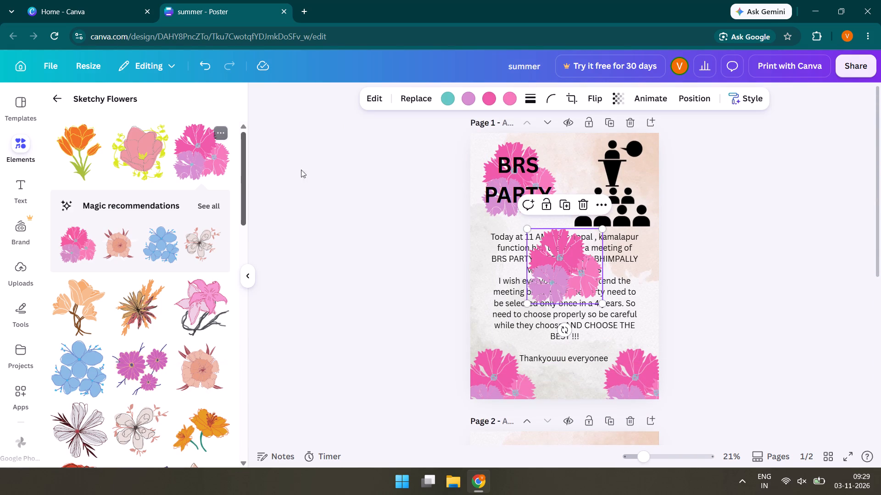
pyautogui.moveTo(548, 271); pyautogui.dragTo(646, 142)
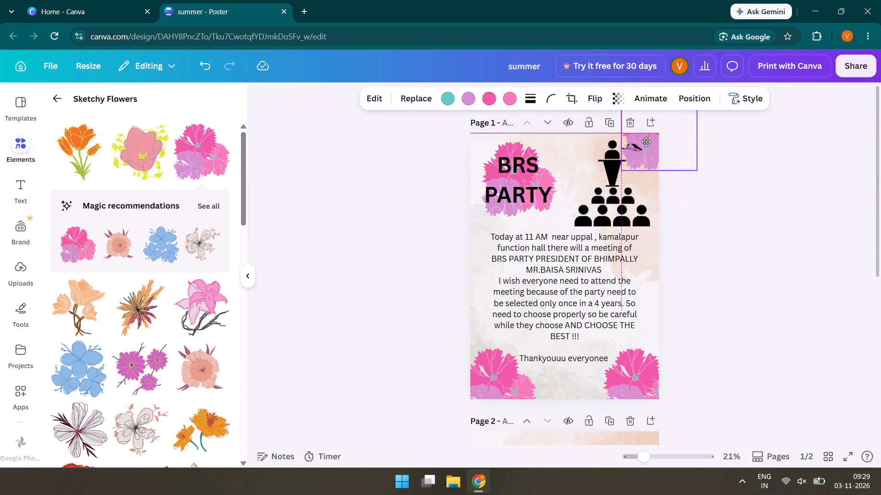
pyautogui.moveTo(646, 142); pyautogui.dragTo(661, 180)
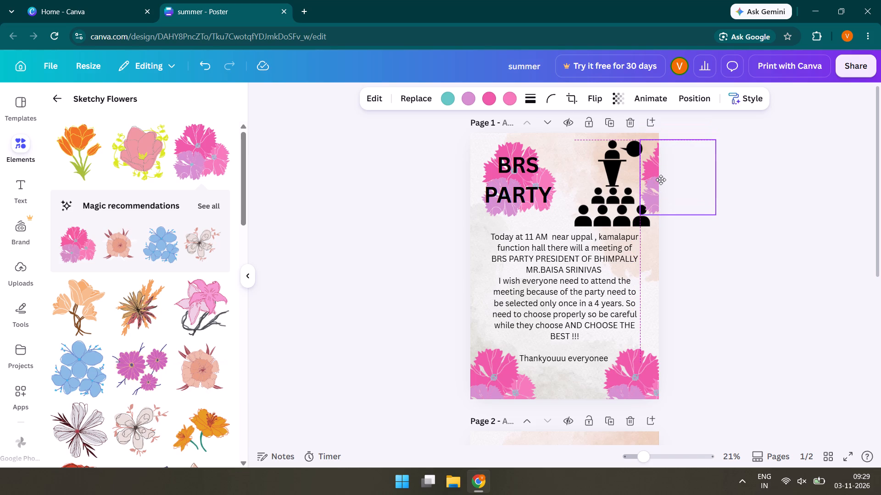
pyautogui.moveTo(661, 180); pyautogui.dragTo(655, 169)
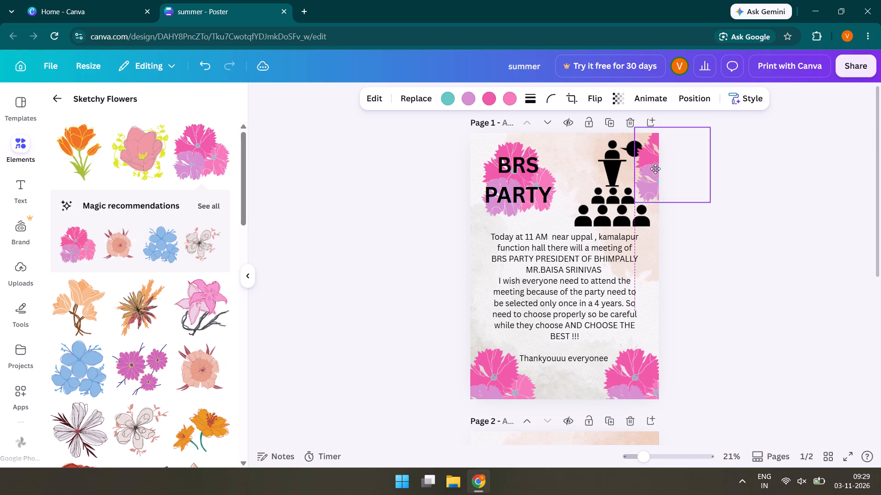
pyautogui.moveTo(655, 169); pyautogui.dragTo(649, 166)
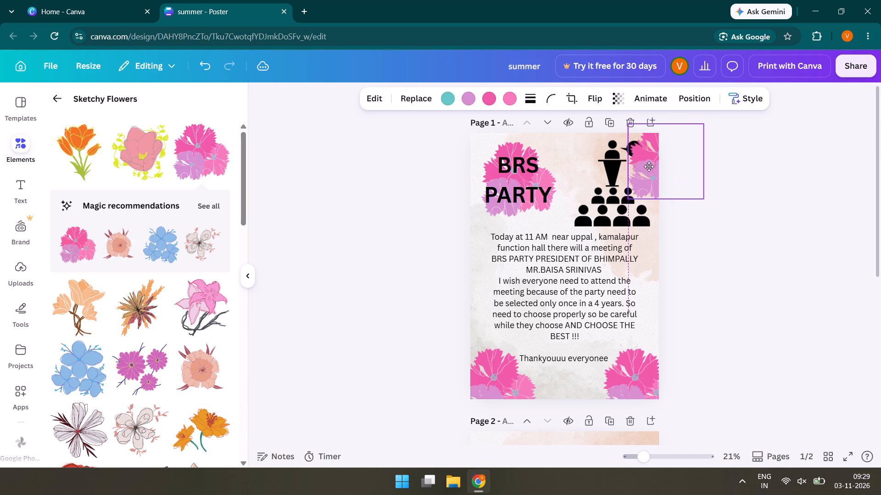
pyautogui.moveTo(649, 166); pyautogui.dragTo(661, 178)
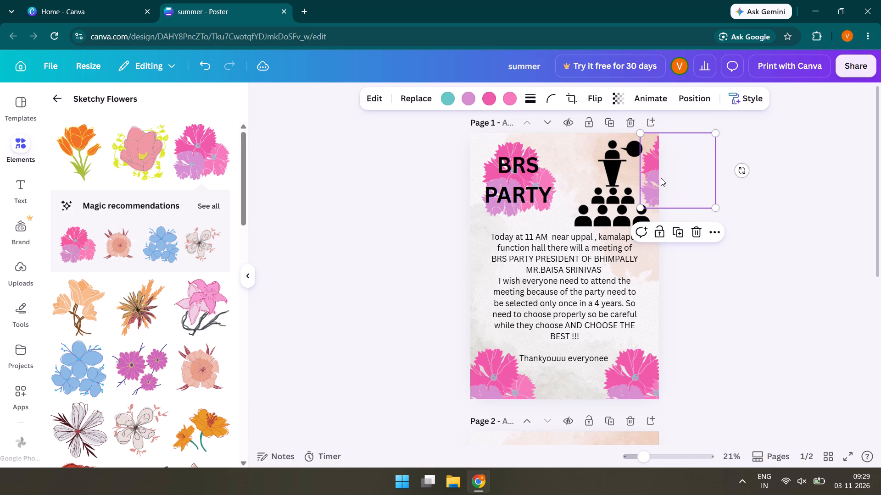
# Add a pink flower cluster running off page 1's left edge, beside the first lines of the body text.
pyautogui.click(214, 158)
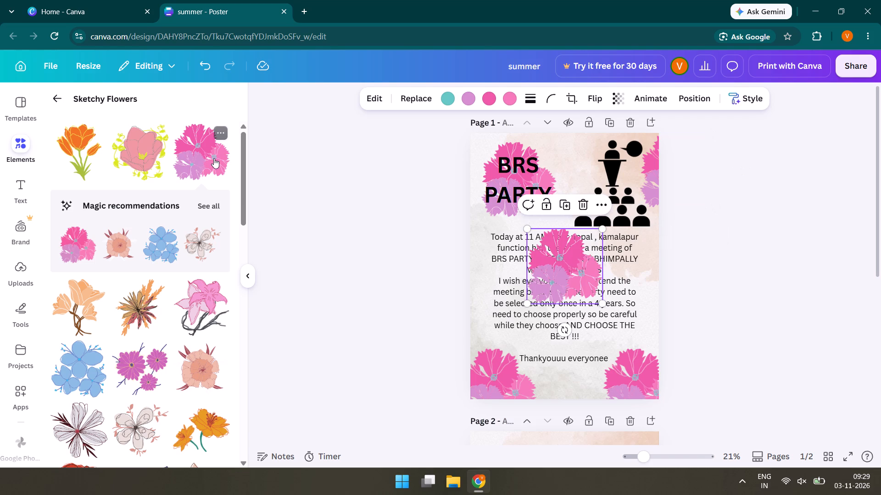
pyautogui.moveTo(531, 280); pyautogui.dragTo(413, 283)
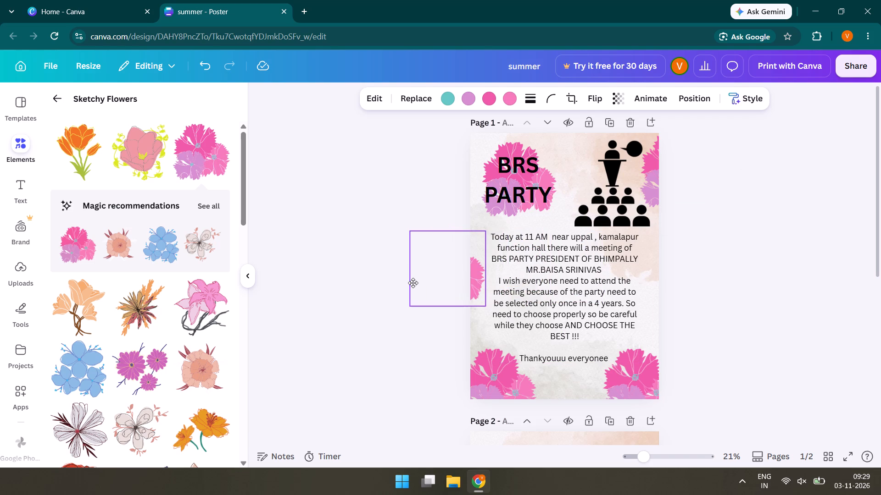
pyautogui.moveTo(413, 283); pyautogui.dragTo(433, 261)
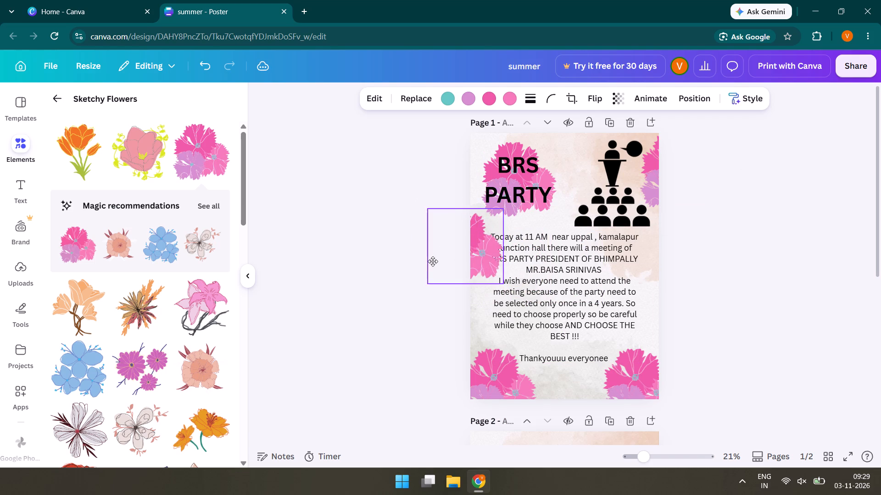
pyautogui.moveTo(433, 261); pyautogui.dragTo(426, 258)
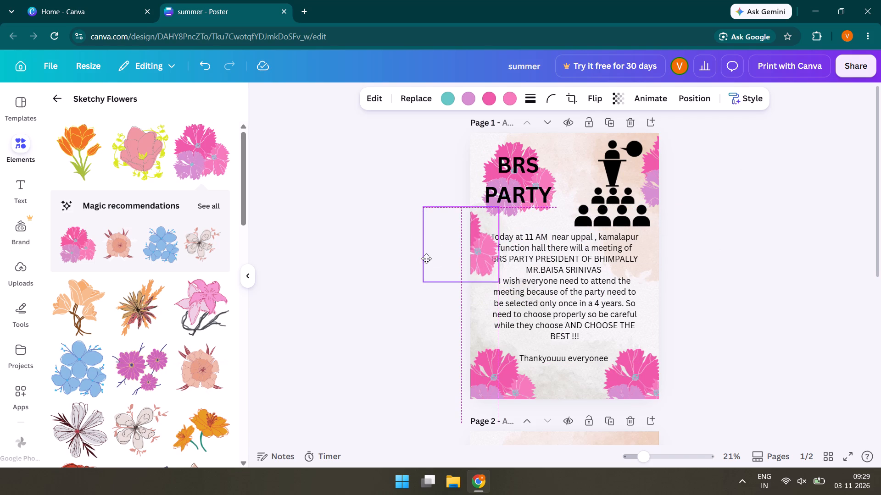
pyautogui.moveTo(426, 258); pyautogui.dragTo(423, 247)
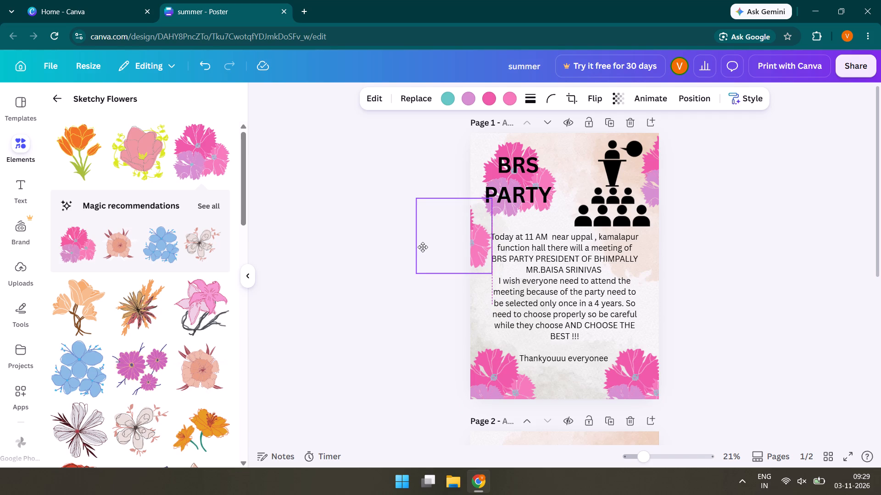
pyautogui.moveTo(423, 247); pyautogui.dragTo(424, 249)
pyautogui.click(369, 291)
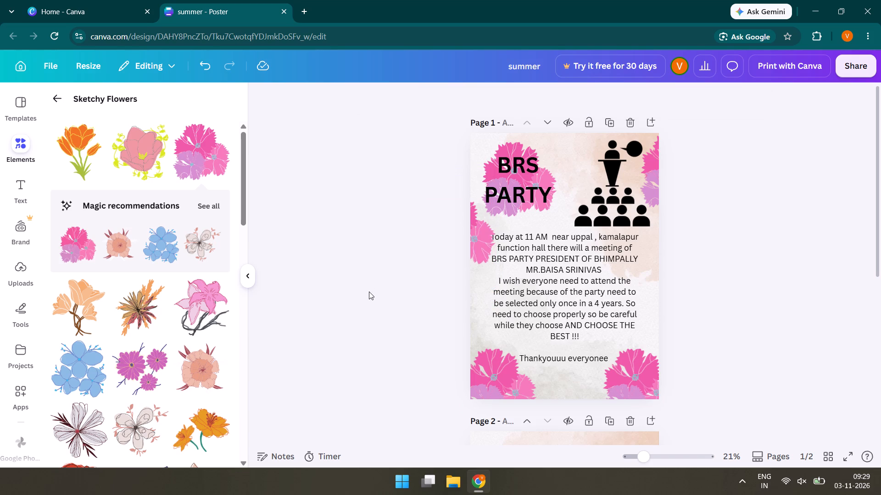
# Add a pink flower cluster running off page 1's right edge, beside the lower body text above the corner flowers.
pyautogui.click(210, 157)
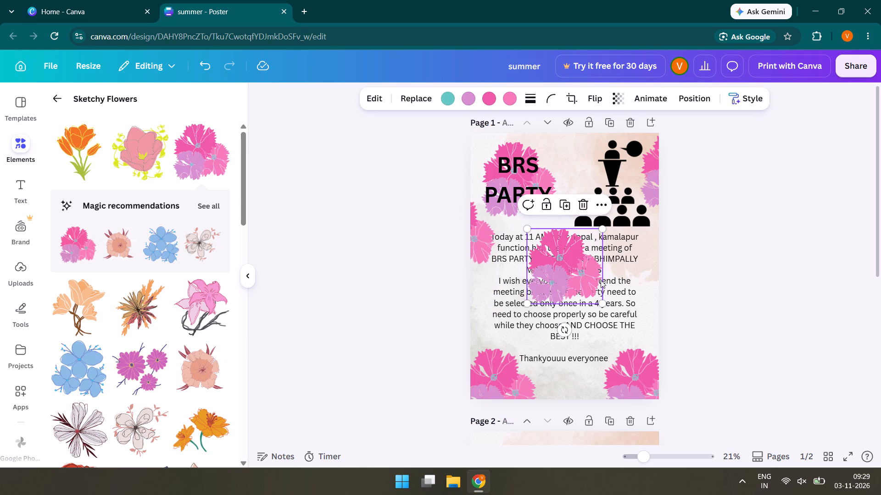
pyautogui.moveTo(572, 278); pyautogui.dragTo(686, 321)
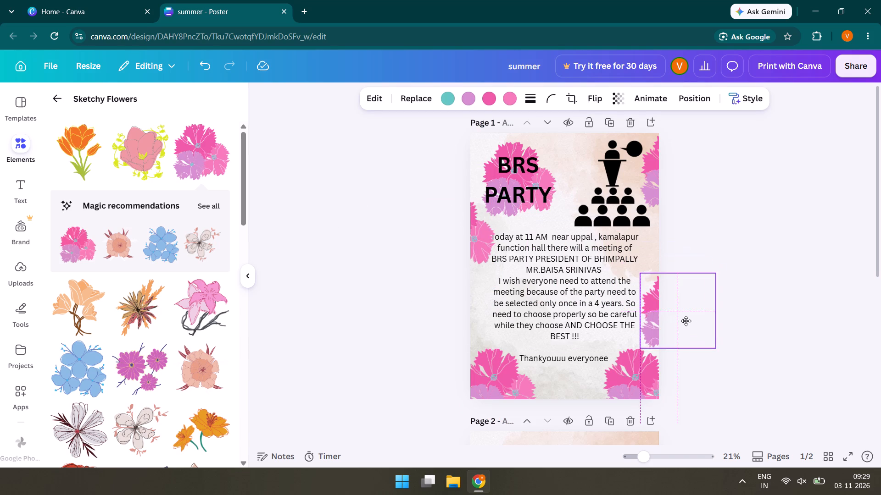
pyautogui.moveTo(686, 321); pyautogui.dragTo(685, 308)
pyautogui.click(408, 294)
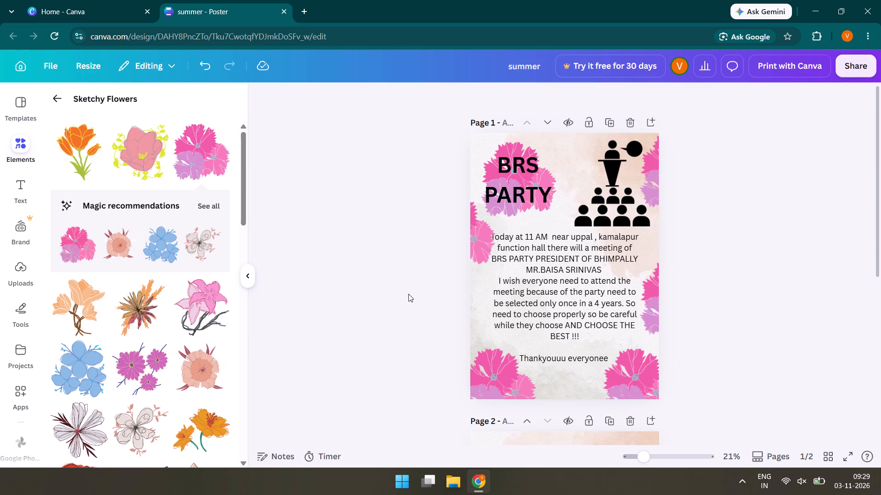
# Add a pink flower cluster running off page 1's left edge, level with the one beside the lower body text.
pyautogui.click(208, 166)
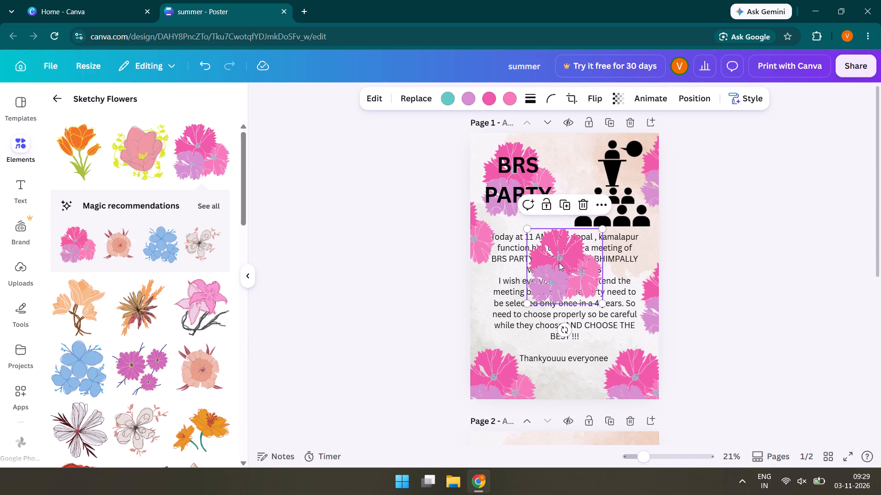
pyautogui.moveTo(569, 263); pyautogui.dragTo(451, 308)
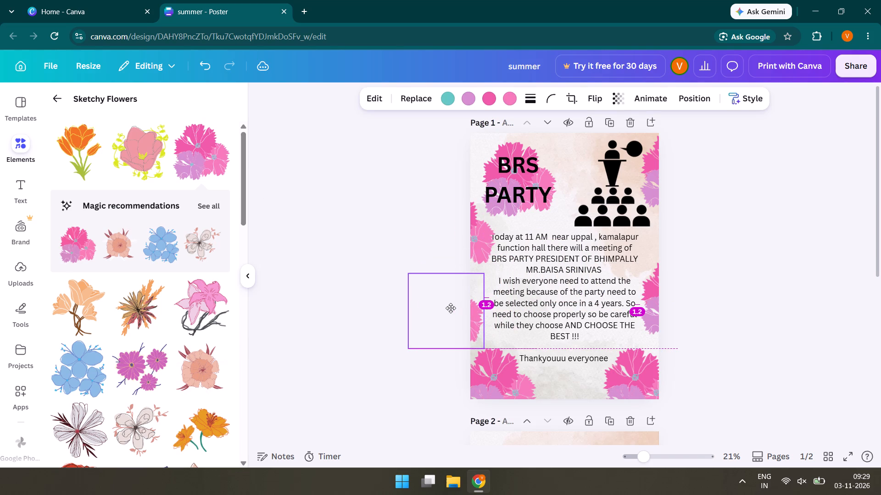
pyautogui.moveTo(451, 308); pyautogui.dragTo(450, 306)
pyautogui.click(335, 250)
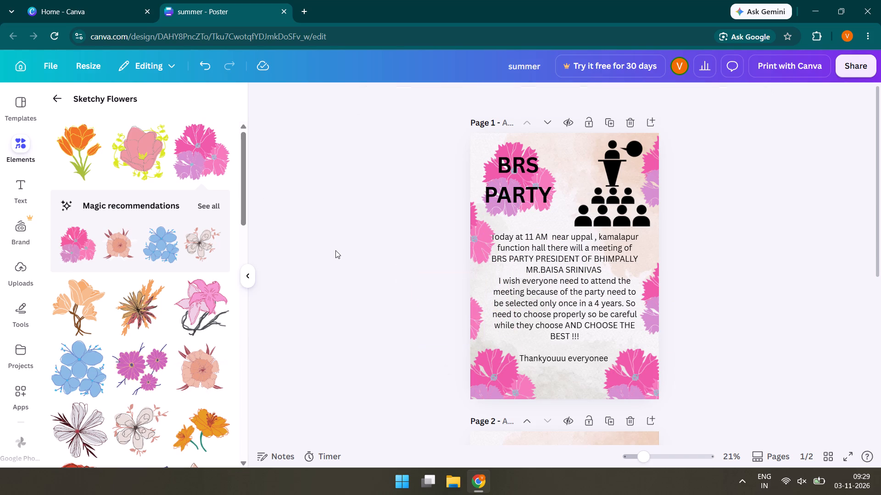
# Add a pink flower cluster at page 1's right edge beside the audience figures, mostly off the page.
pyautogui.click(200, 159)
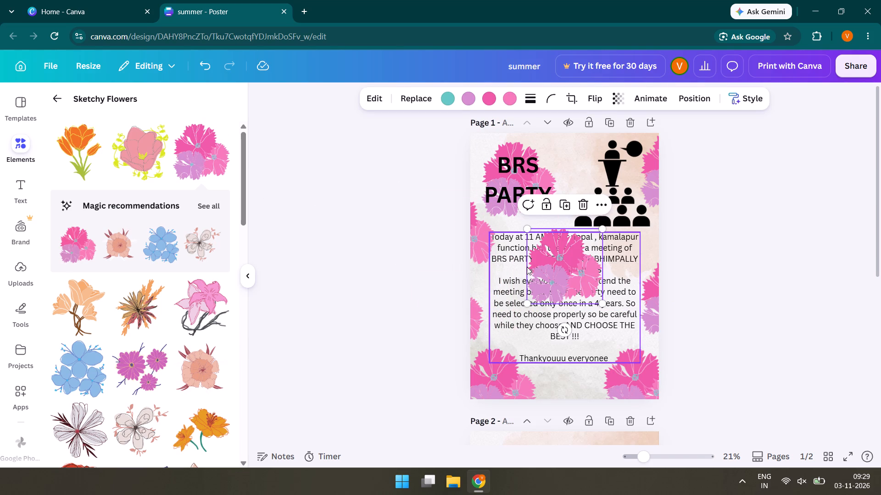
pyautogui.moveTo(564, 285); pyautogui.dragTo(678, 245)
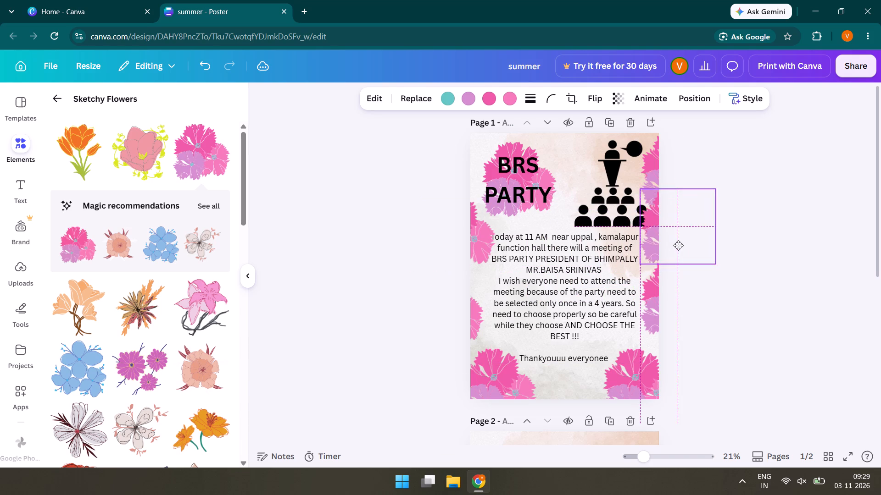
pyautogui.moveTo(678, 245); pyautogui.dragTo(688, 239)
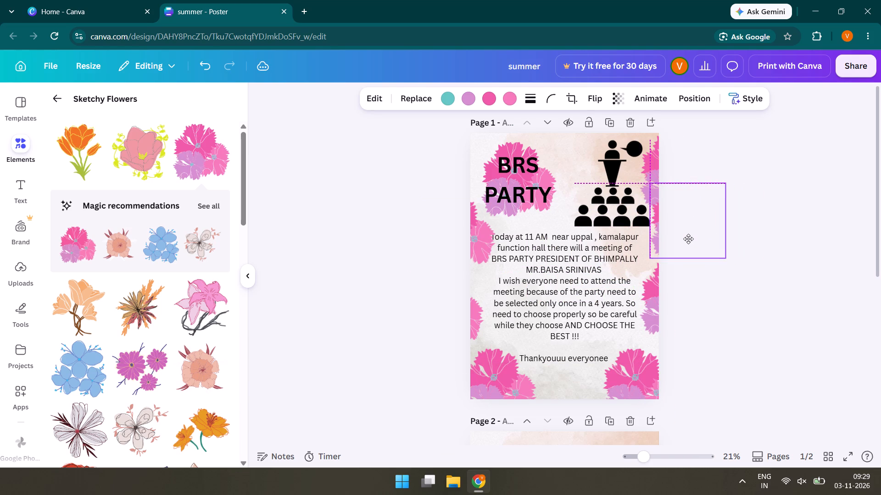
pyautogui.moveTo(688, 239); pyautogui.dragTo(687, 219)
pyautogui.click(727, 371)
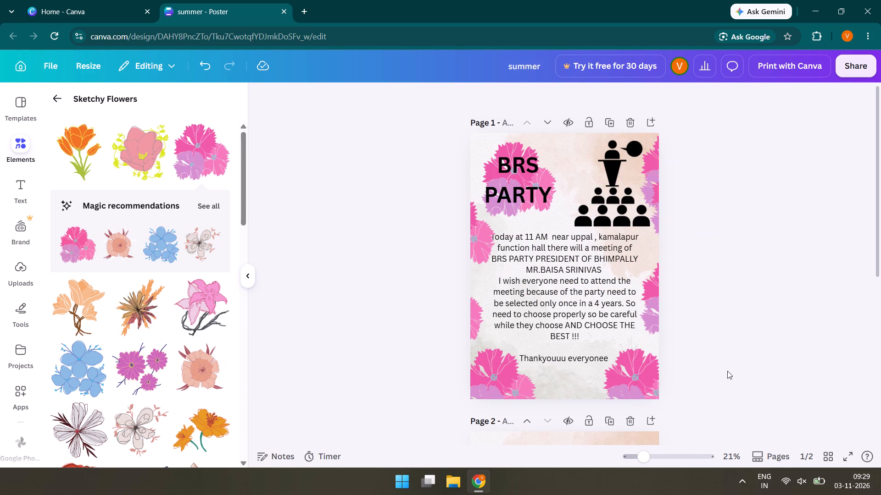
# Add a pink flower cluster running off page 1's top edge, between the BRS PARTY heading and the speaker icon.
pyautogui.click(204, 159)
pyautogui.moveTo(559, 284); pyautogui.dragTo(560, 125)
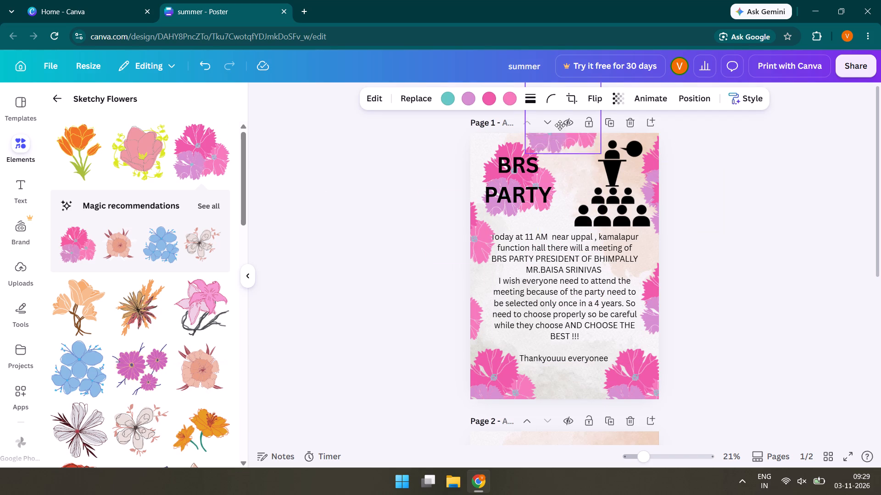
pyautogui.moveTo(560, 125); pyautogui.dragTo(578, 125)
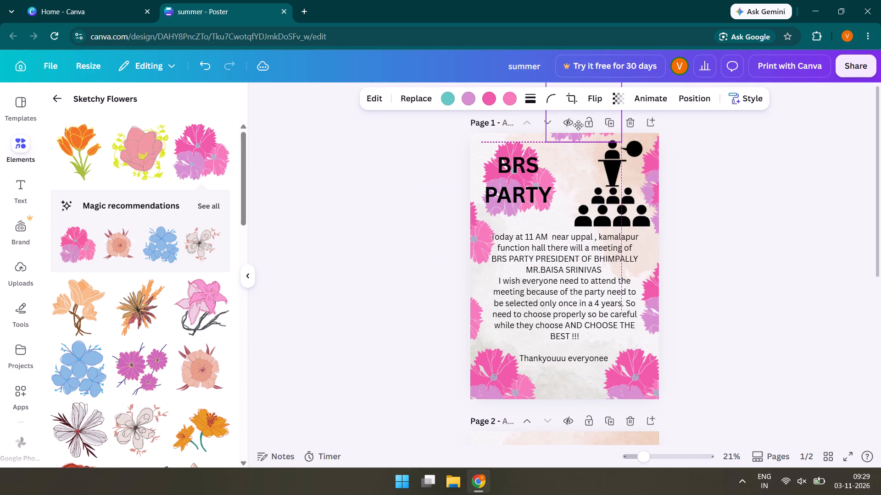
pyautogui.moveTo(578, 125); pyautogui.dragTo(566, 137)
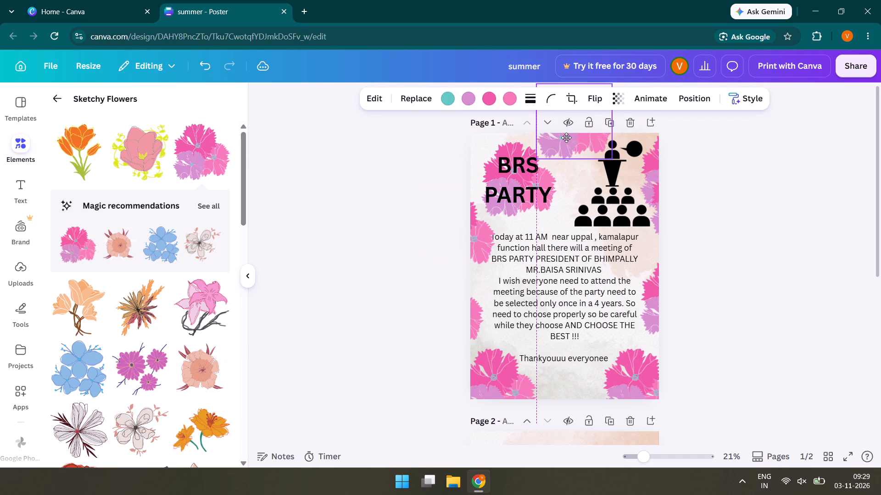
pyautogui.moveTo(566, 137); pyautogui.dragTo(574, 129)
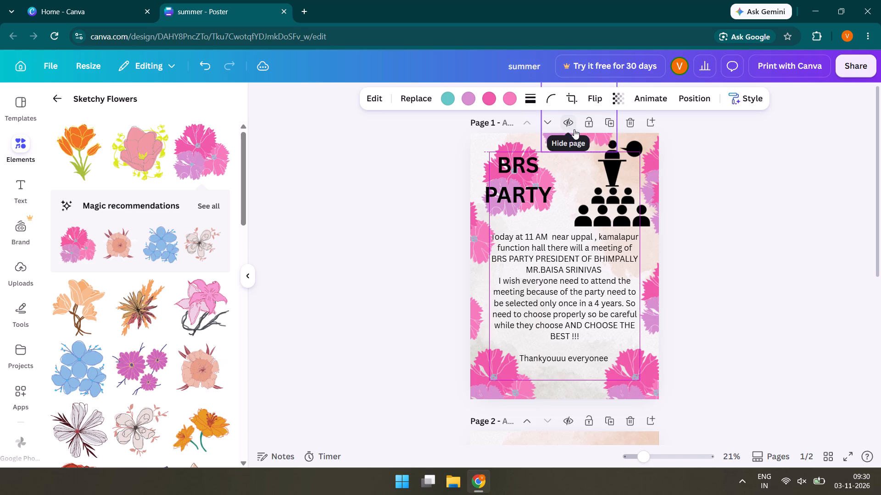
pyautogui.moveTo(574, 129); pyautogui.dragTo(574, 126)
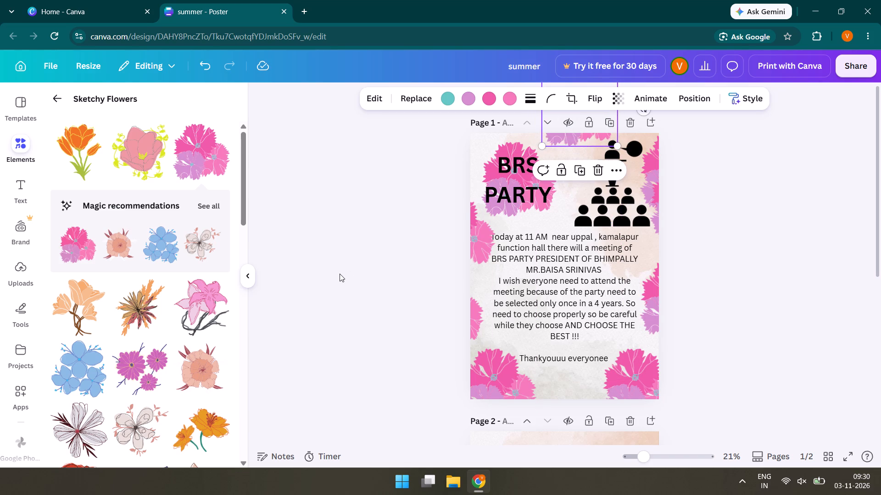
pyautogui.click(340, 274)
# Add the pink flower cluster to page 2 and place it slightly left of the page centre.
pyautogui.scroll(-3, 662, 335)
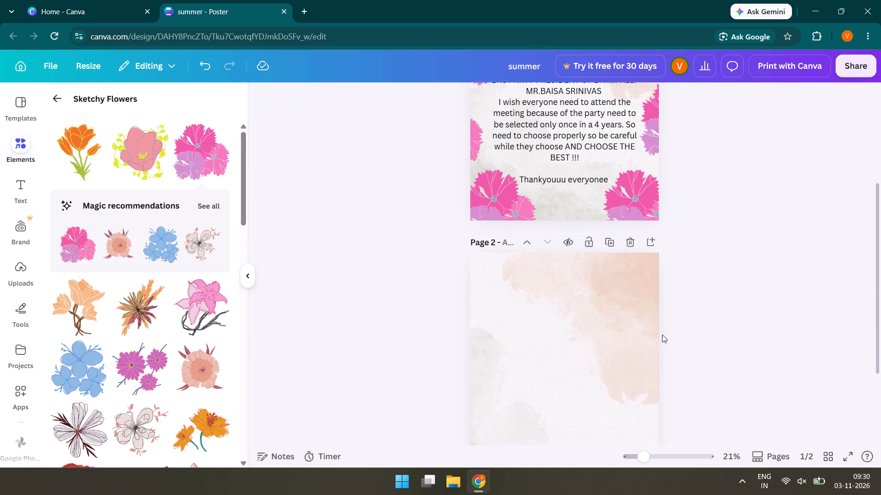
pyautogui.click(192, 154)
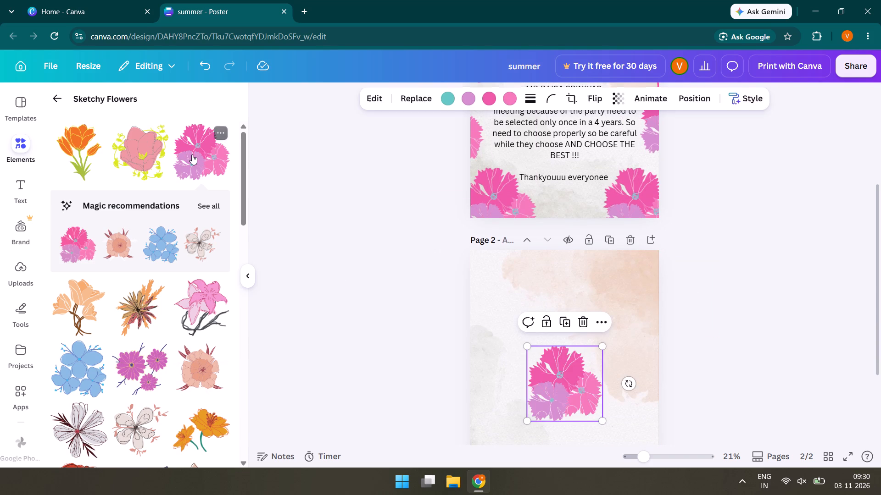
pyautogui.click(412, 314)
pyautogui.moveTo(558, 380); pyautogui.dragTo(558, 315)
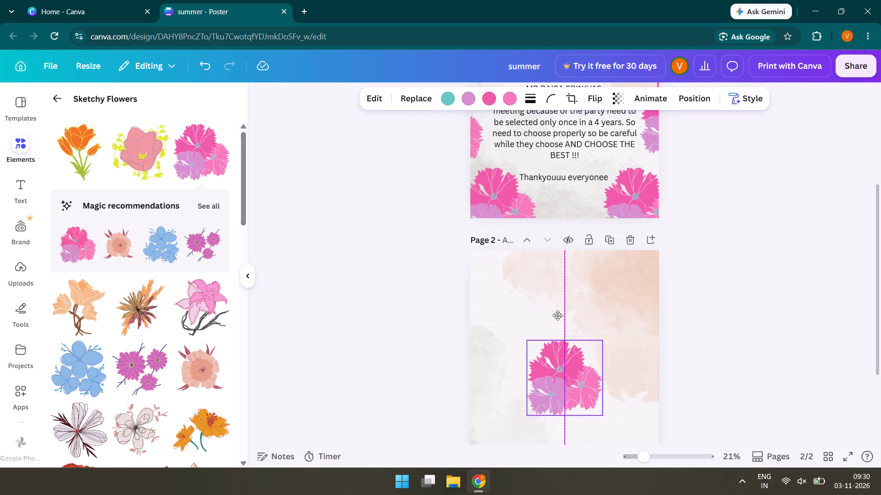
pyautogui.moveTo(558, 315); pyautogui.dragTo(538, 376)
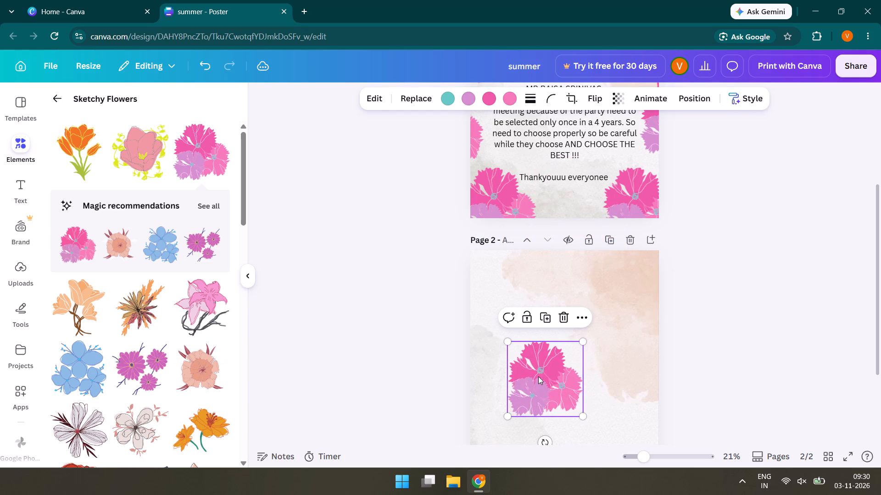
pyautogui.click(365, 301)
# Move page 2's pink flower cluster so it runs half off the left edge, slightly below mid-height.
pyautogui.scroll(6, 479, 301)
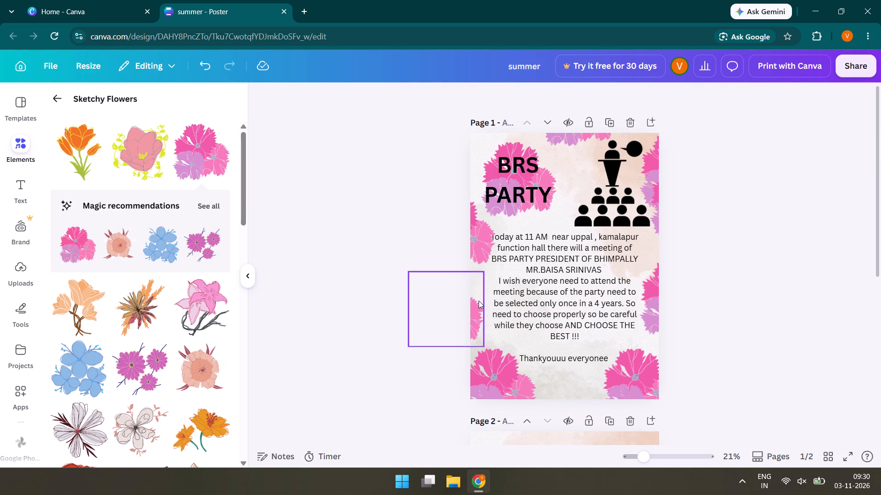
pyautogui.click(413, 296)
pyautogui.scroll(-2, 541, 329)
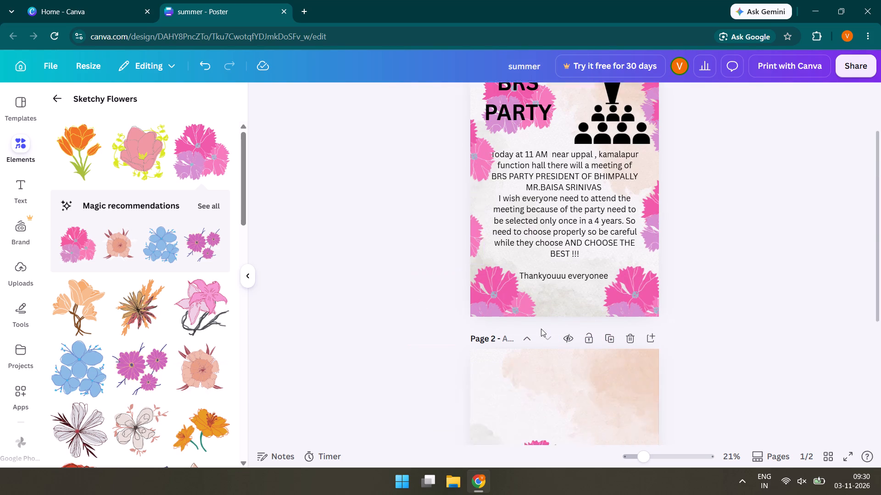
pyautogui.scroll(-4, 541, 329)
pyautogui.doubleClick(540, 261)
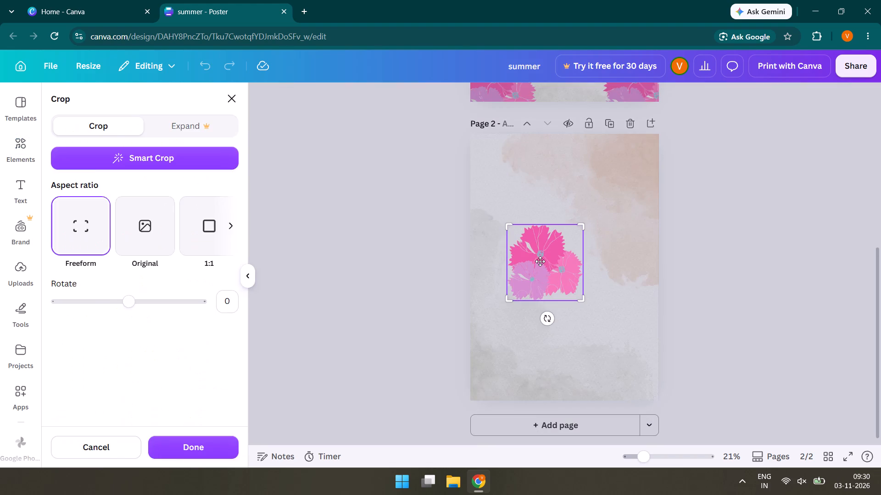
pyautogui.click(540, 261)
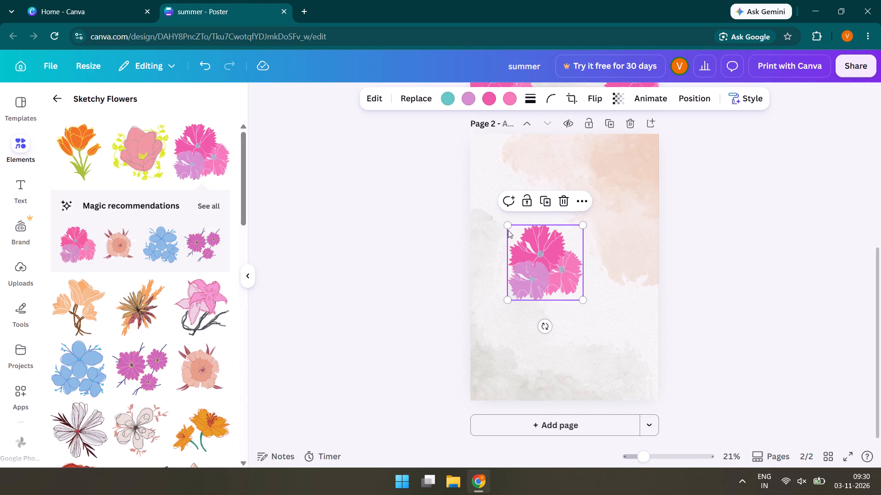
pyautogui.click(508, 230)
pyautogui.click(508, 228)
pyautogui.moveTo(536, 283); pyautogui.dragTo(526, 284)
pyautogui.moveTo(526, 284); pyautogui.dragTo(452, 303)
pyautogui.click(352, 286)
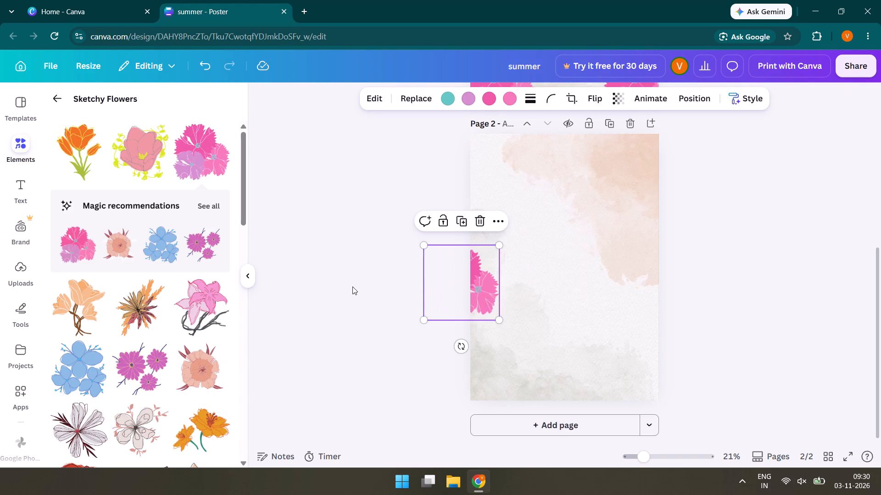
# Add a subheading to page 2 reading "LUNCH FOLLOWS".
pyautogui.click(50, 99)
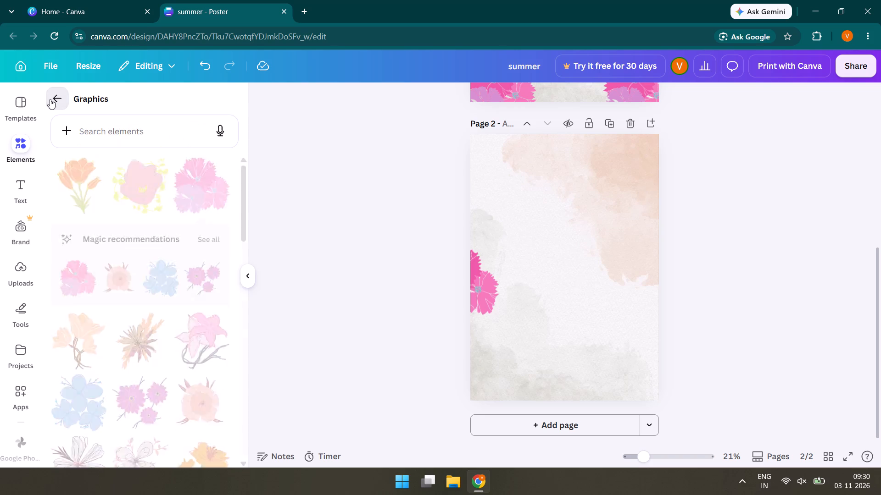
pyautogui.click(17, 203)
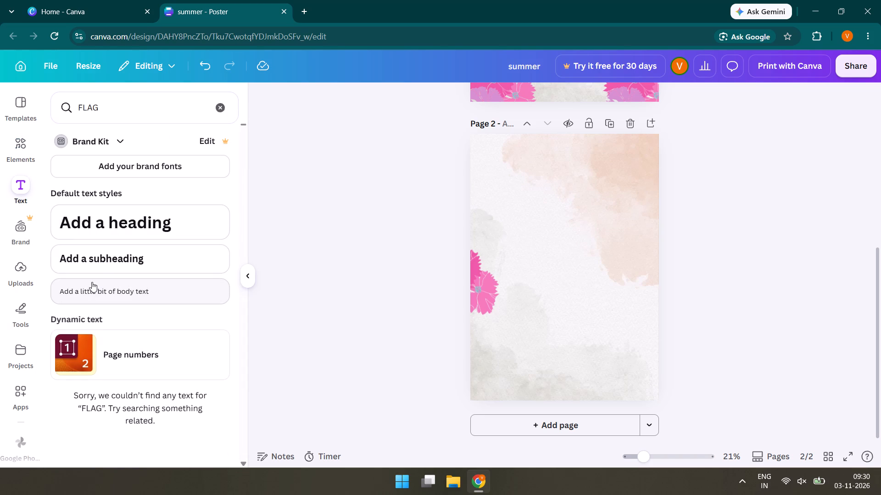
pyautogui.click(110, 258)
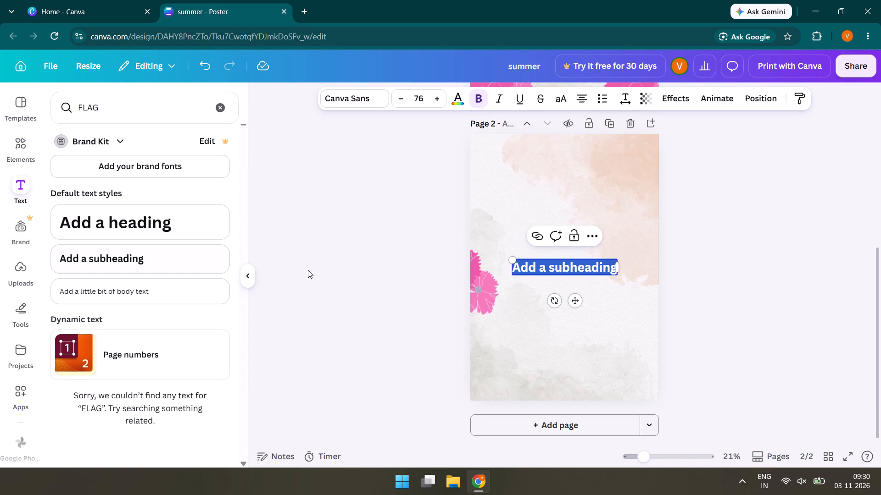
pyautogui.press('BackSpace')
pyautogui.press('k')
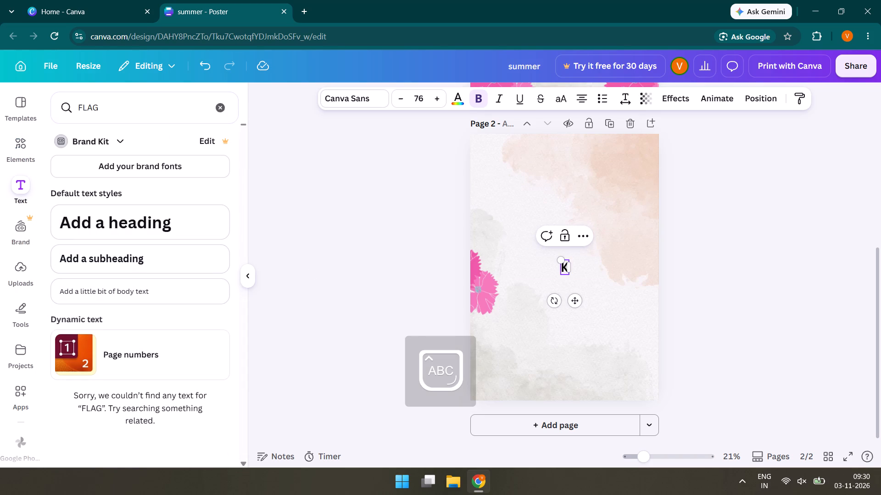
pyautogui.press('BackSpace')
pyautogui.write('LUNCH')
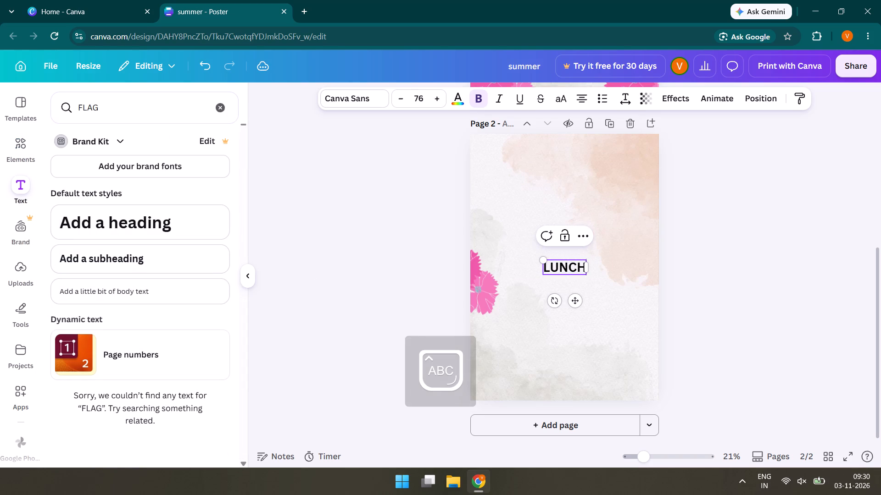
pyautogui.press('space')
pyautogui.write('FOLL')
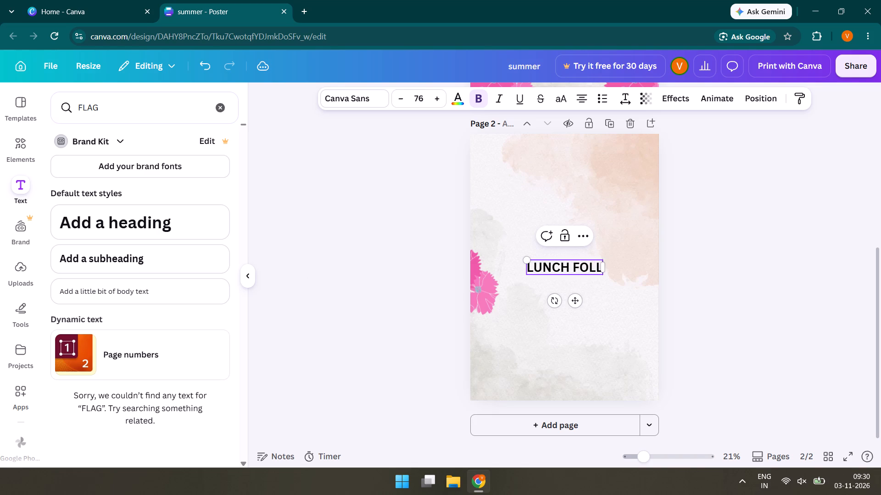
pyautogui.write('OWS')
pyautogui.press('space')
# Add a second line reading "Hournarable", the guest's name in capitals, and "IS ALSO COMING TO OUR EVENT".
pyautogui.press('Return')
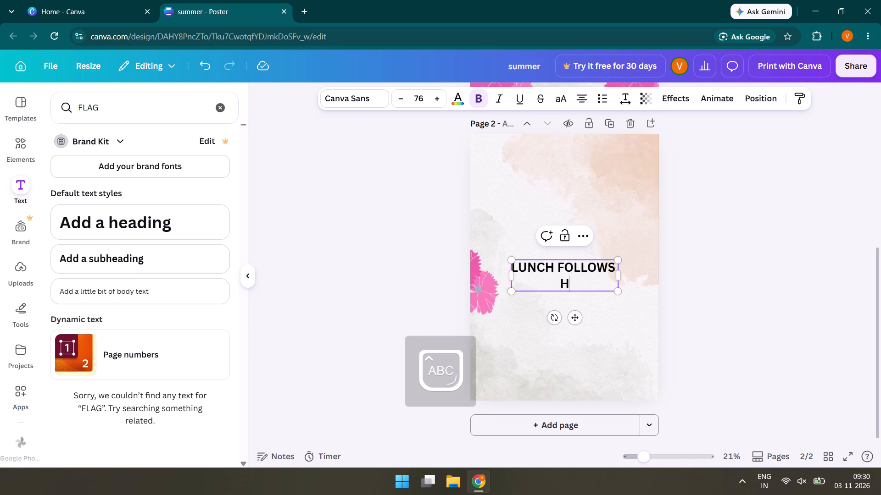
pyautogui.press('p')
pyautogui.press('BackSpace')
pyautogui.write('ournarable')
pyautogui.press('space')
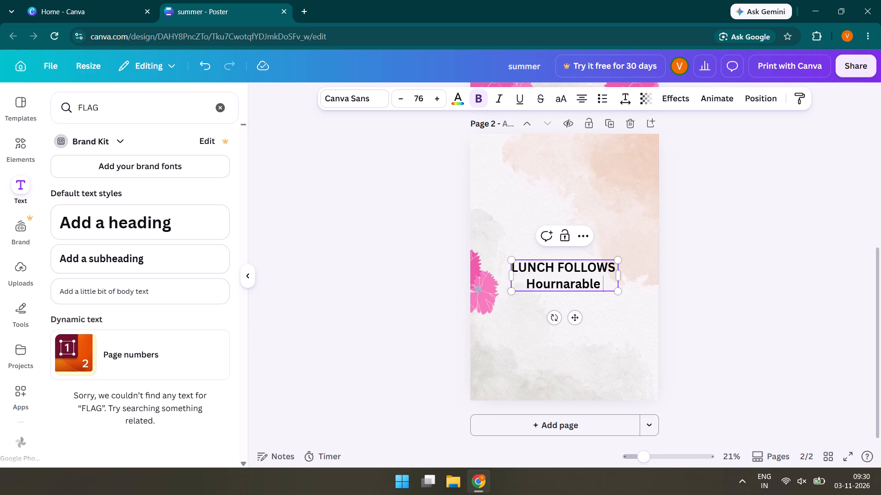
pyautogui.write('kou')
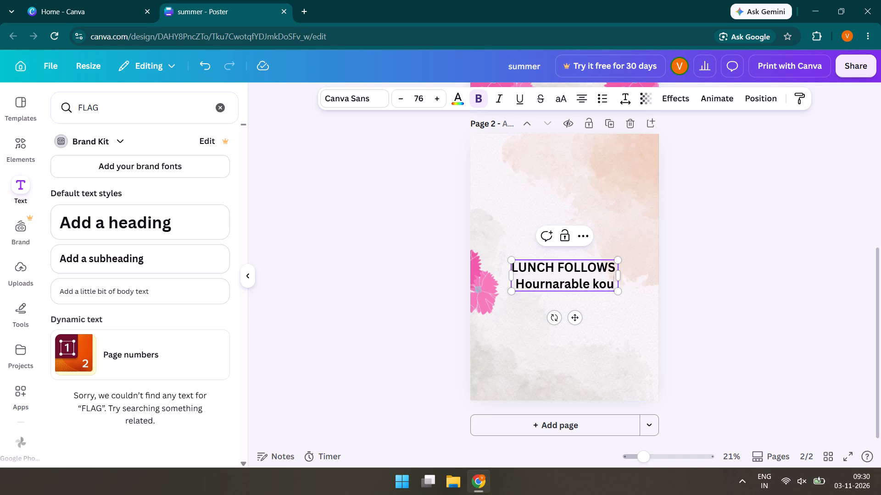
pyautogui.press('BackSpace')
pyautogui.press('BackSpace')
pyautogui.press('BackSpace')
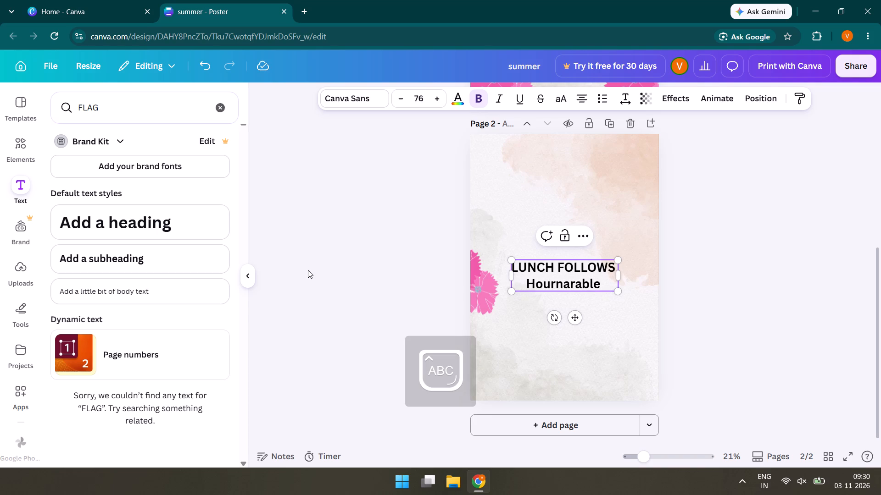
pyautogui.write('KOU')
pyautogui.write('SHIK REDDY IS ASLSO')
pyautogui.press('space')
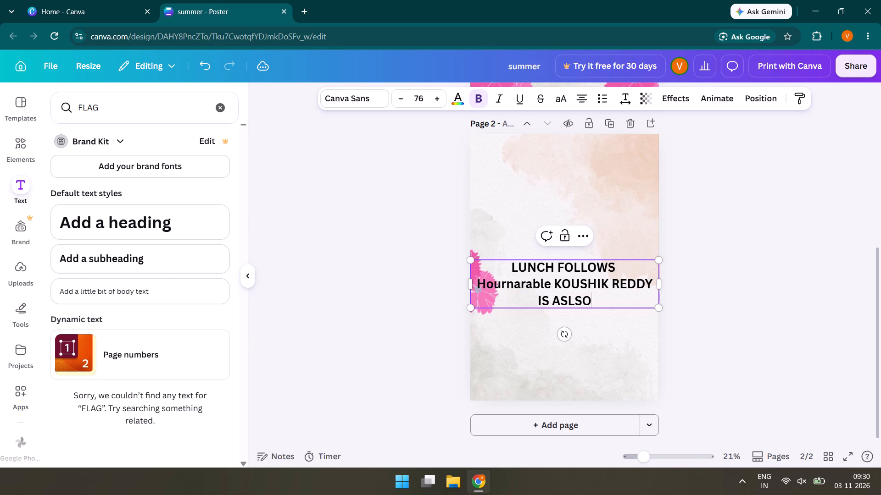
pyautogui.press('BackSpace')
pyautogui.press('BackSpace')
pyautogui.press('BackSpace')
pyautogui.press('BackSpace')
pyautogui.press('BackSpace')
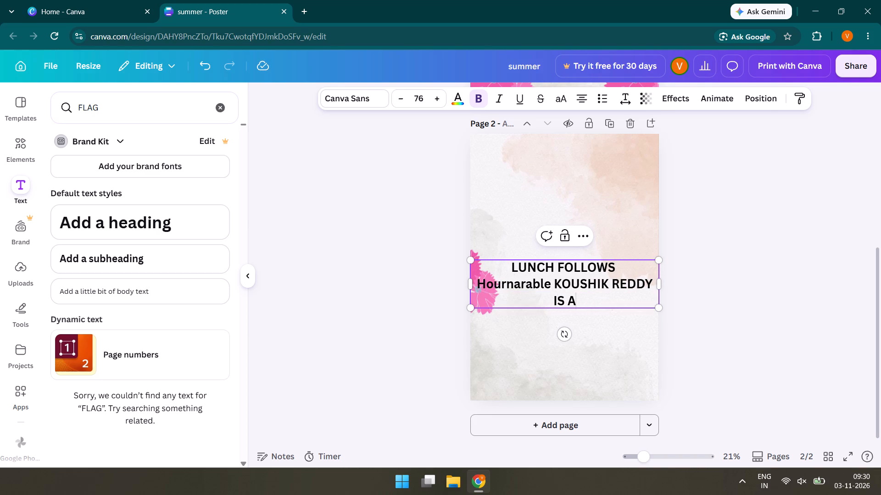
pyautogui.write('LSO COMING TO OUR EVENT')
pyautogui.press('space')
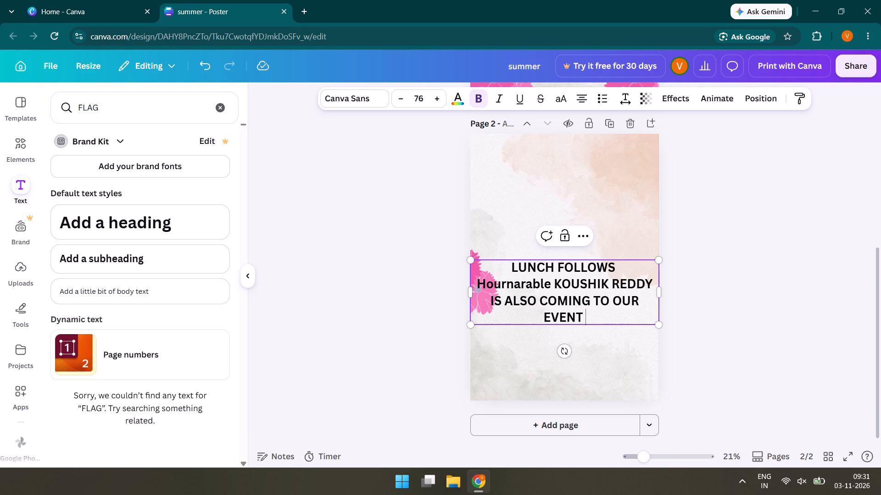
# Continue the guest announcement with "SO EVERYONE NEED TO ATTEND".
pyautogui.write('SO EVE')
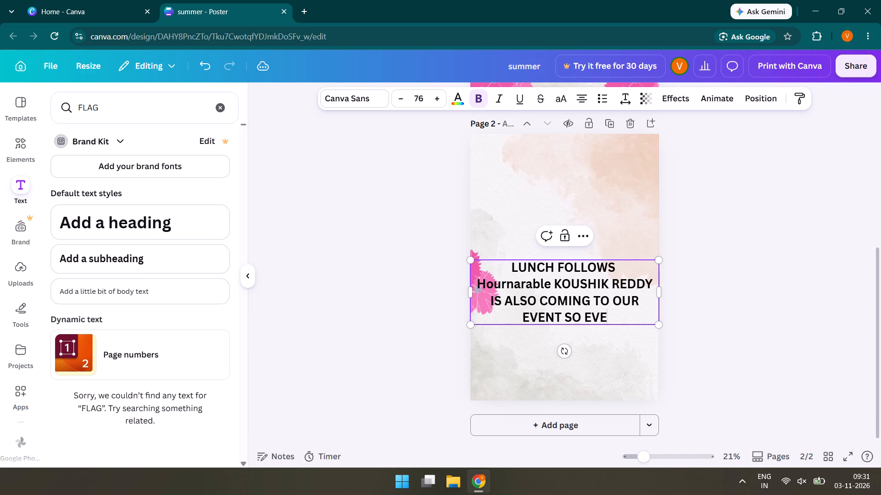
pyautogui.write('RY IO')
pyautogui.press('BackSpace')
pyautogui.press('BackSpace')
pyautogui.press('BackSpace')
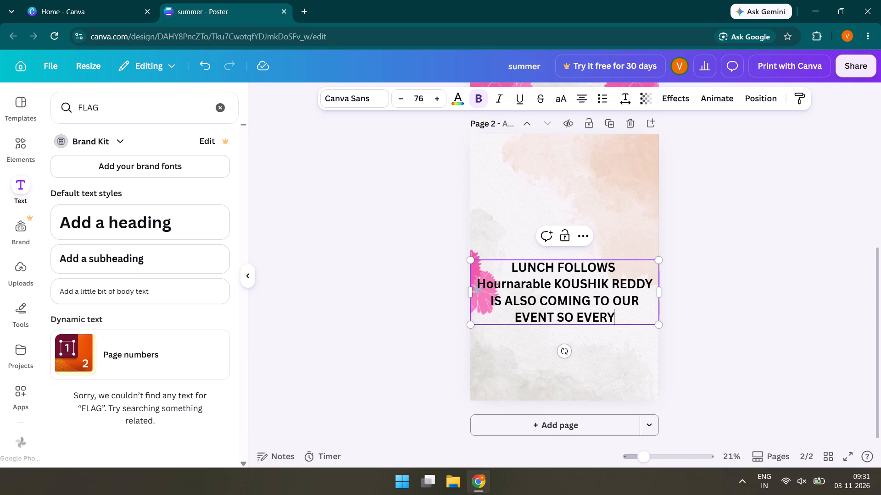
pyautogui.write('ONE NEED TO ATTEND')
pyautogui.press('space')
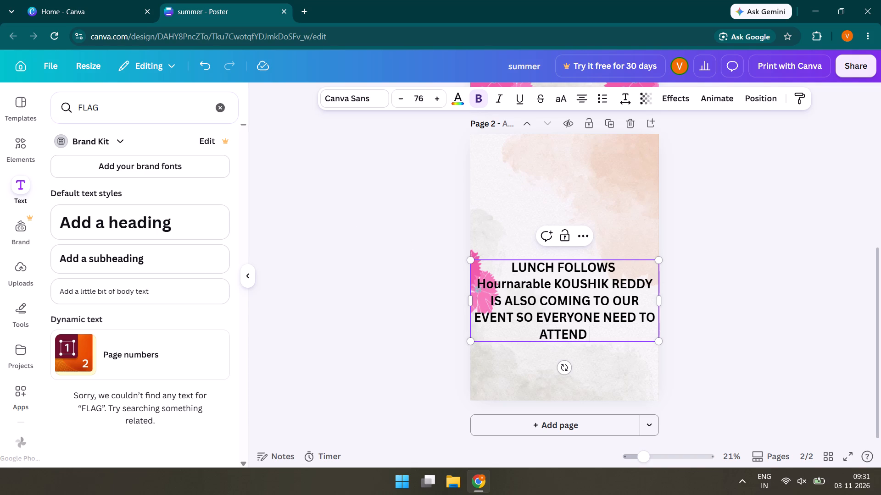
# Delete the "LUNCH FOLLOWS" line and its line break so the text starts with "Hournarable".
pyautogui.click(623, 273)
pyautogui.press('BackSpace')
pyautogui.press('BackSpace')
pyautogui.press('BackSpace')
pyautogui.press('BackSpace')
pyautogui.press('BackSpace')
pyautogui.press('BackSpace')
pyautogui.press('BackSpace')
pyautogui.press('BackSpace')
pyautogui.press('BackSpace')
pyautogui.press('BackSpace')
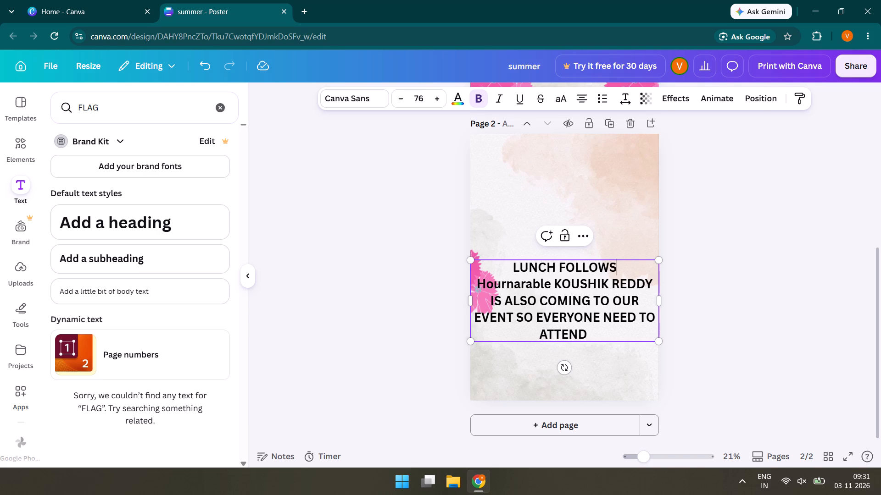
pyautogui.press('BackSpace')
pyautogui.press('BackSpace')
pyautogui.press('BackSpace')
pyautogui.press('BackSpace')
pyautogui.press('BackSpace')
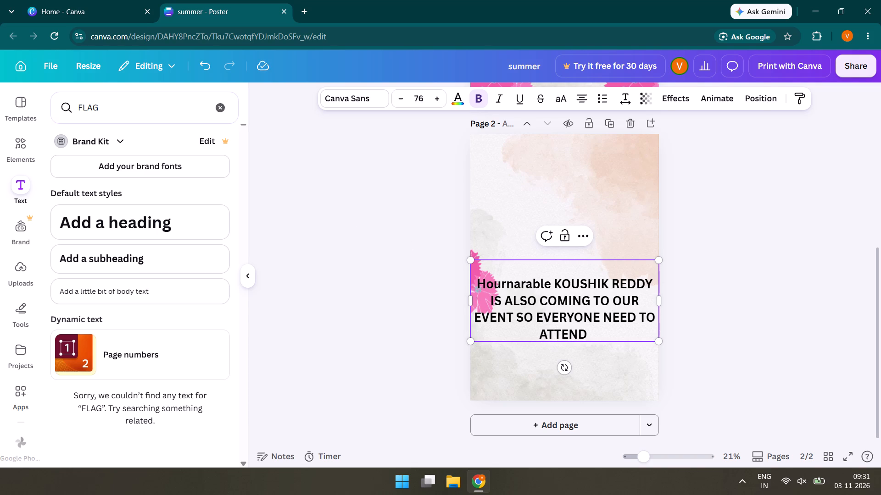
pyautogui.click(480, 282)
pyautogui.press('BackSpace')
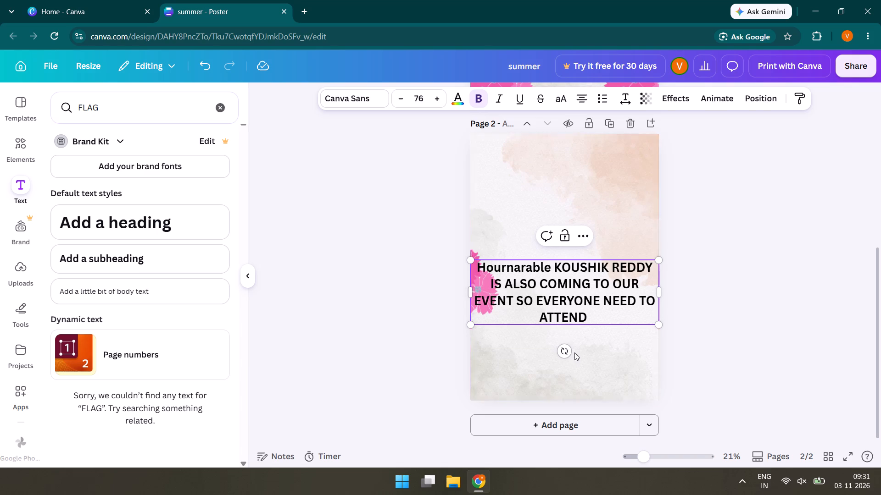
# Scale the guest announcement text down to size 64.4 and centre it horizontally near the top of page 2.
pyautogui.click(623, 363)
pyautogui.moveTo(576, 313); pyautogui.dragTo(578, 204)
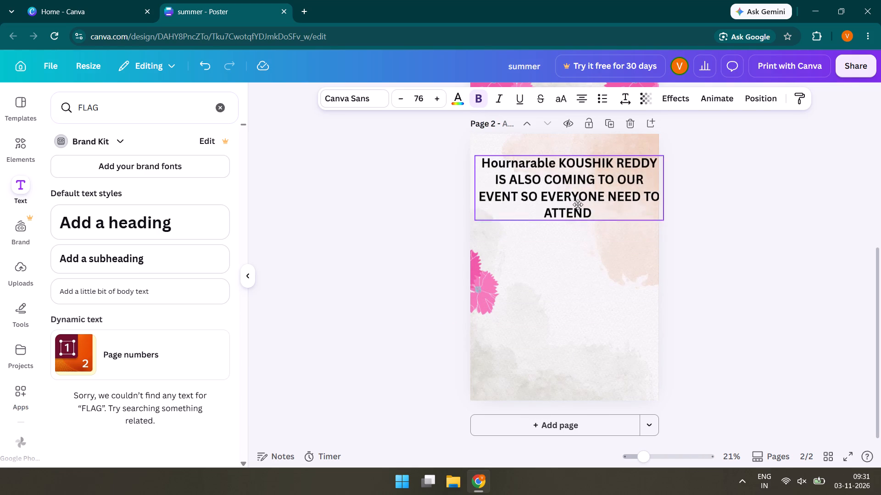
pyautogui.moveTo(578, 204); pyautogui.dragTo(577, 217)
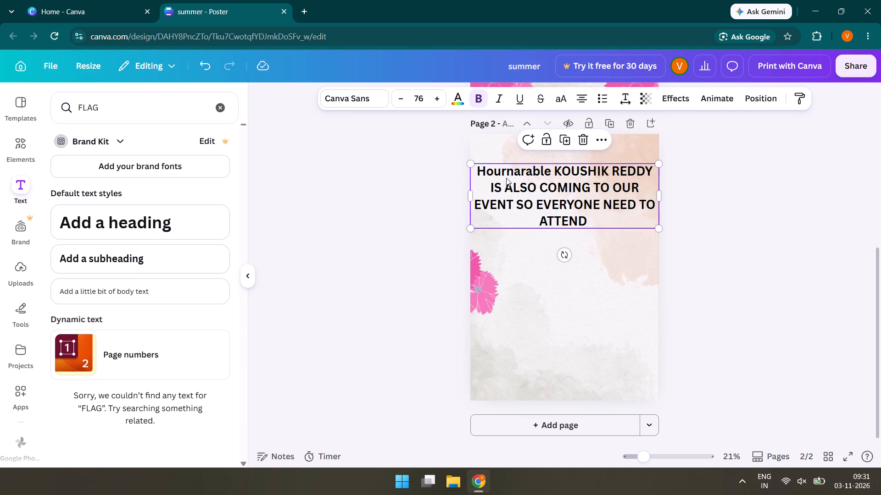
pyautogui.moveTo(469, 163); pyautogui.dragTo(499, 177)
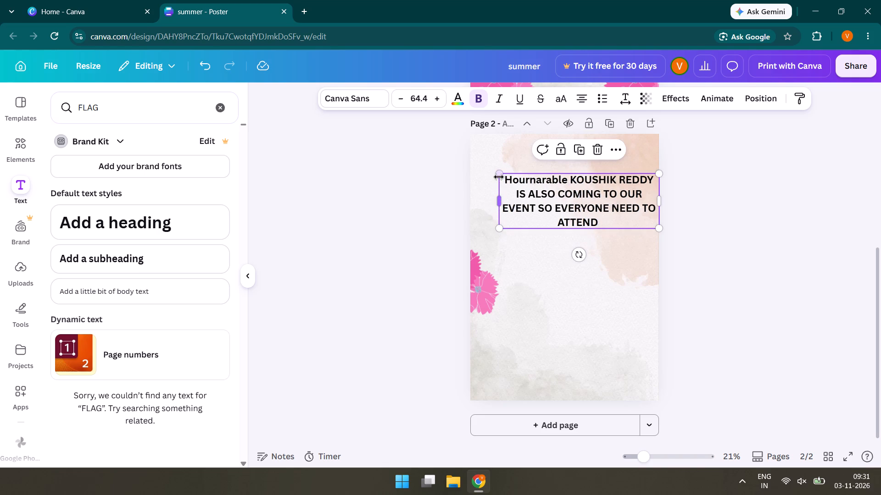
pyautogui.moveTo(576, 199); pyautogui.dragTo(560, 183)
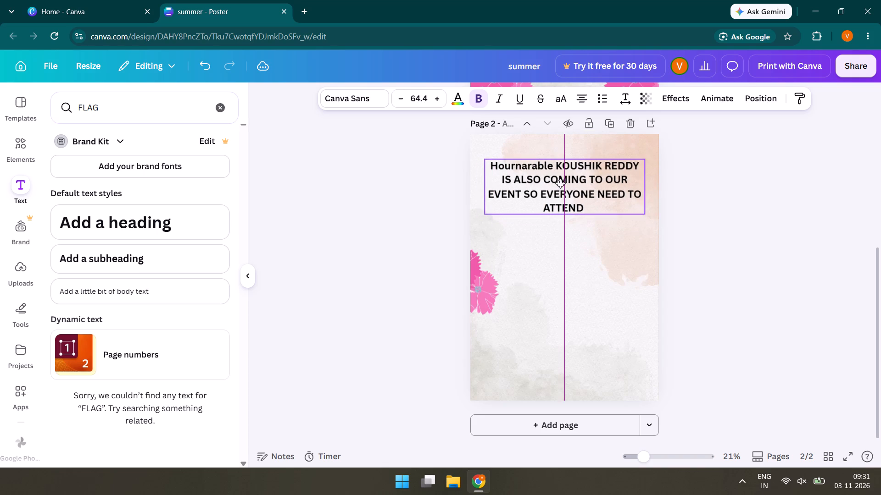
pyautogui.moveTo(560, 183); pyautogui.dragTo(563, 182)
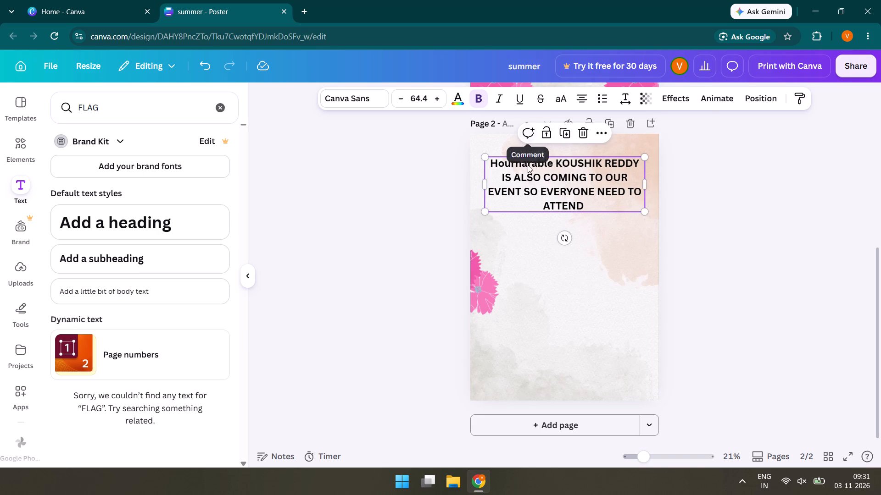
pyautogui.click(547, 247)
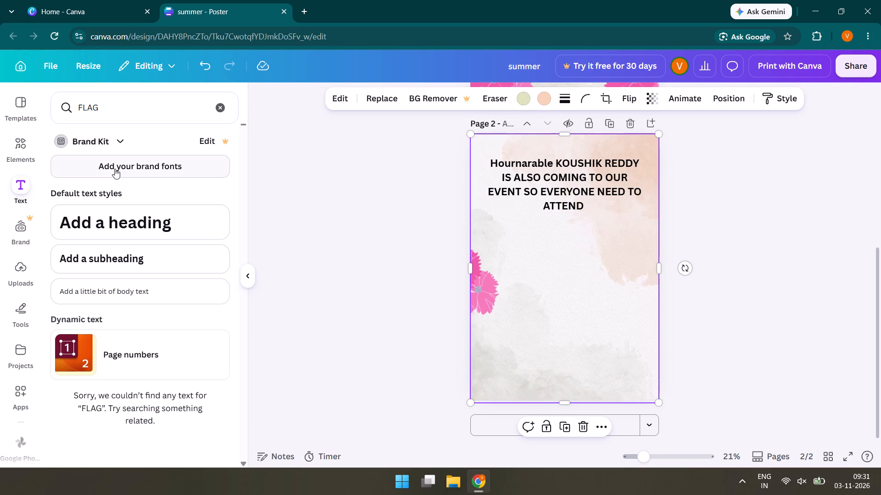
# Add a ribbon banner shape to the middle of page 2 with the text "LUNCH FOLLOWS" inside it.
pyautogui.click(16, 161)
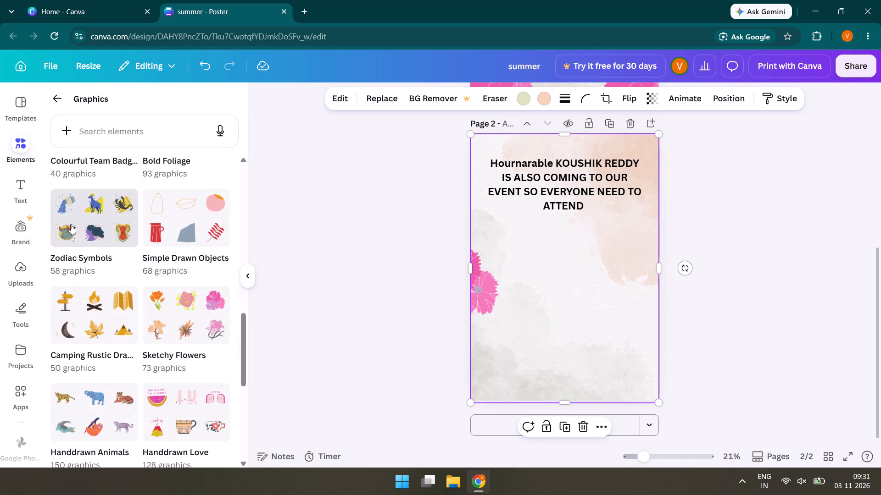
pyautogui.click(60, 99)
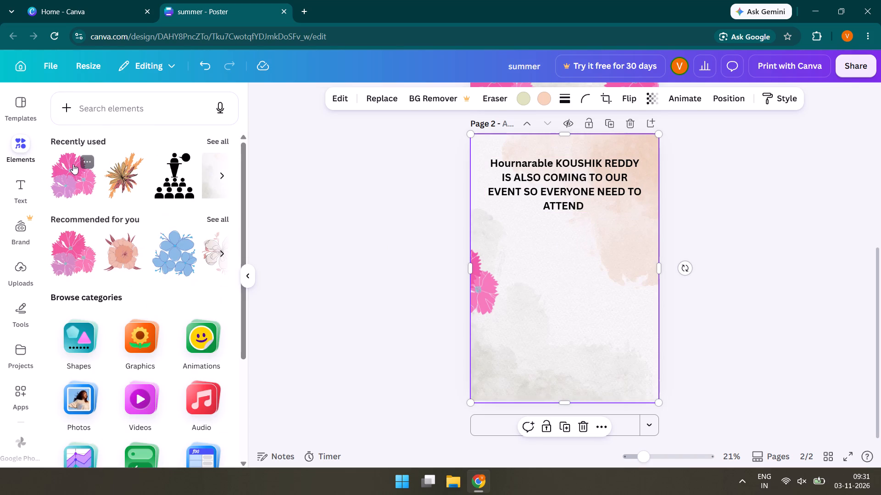
pyautogui.scroll(-2, 81, 249)
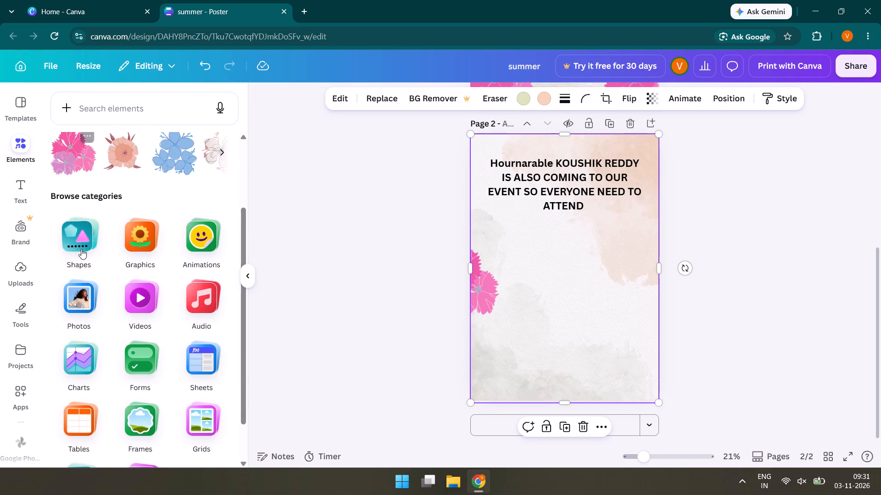
pyautogui.click(81, 249)
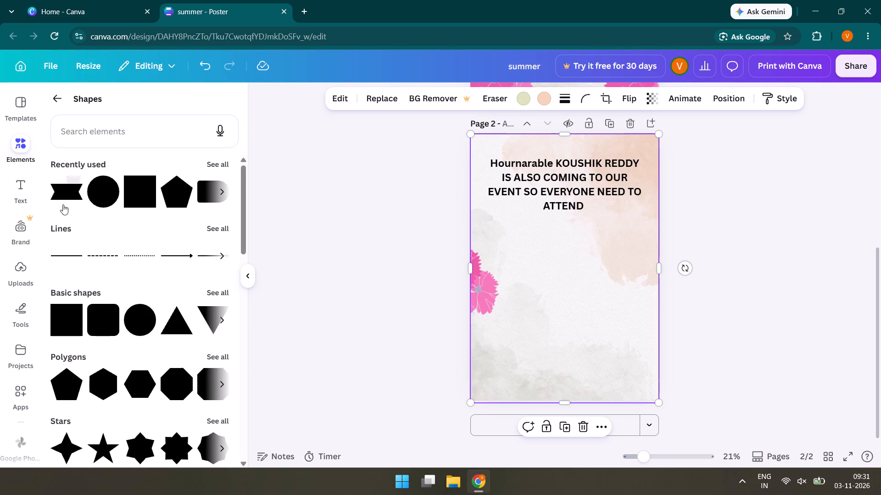
pyautogui.click(65, 193)
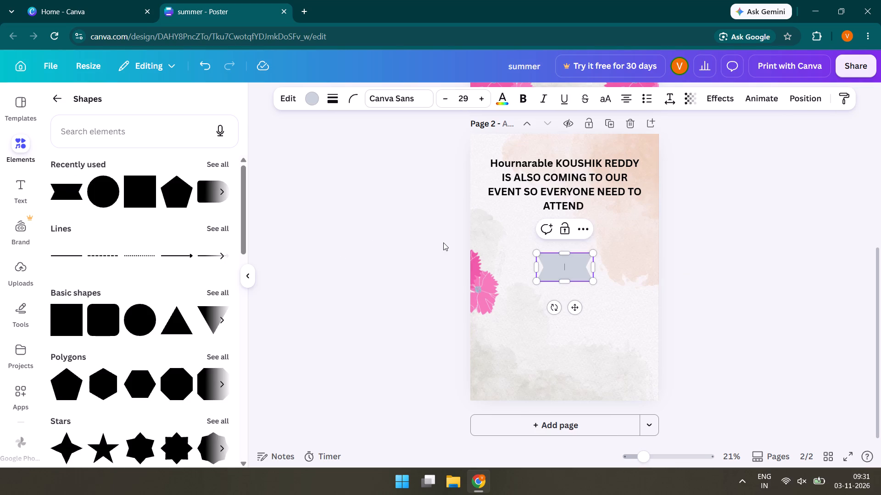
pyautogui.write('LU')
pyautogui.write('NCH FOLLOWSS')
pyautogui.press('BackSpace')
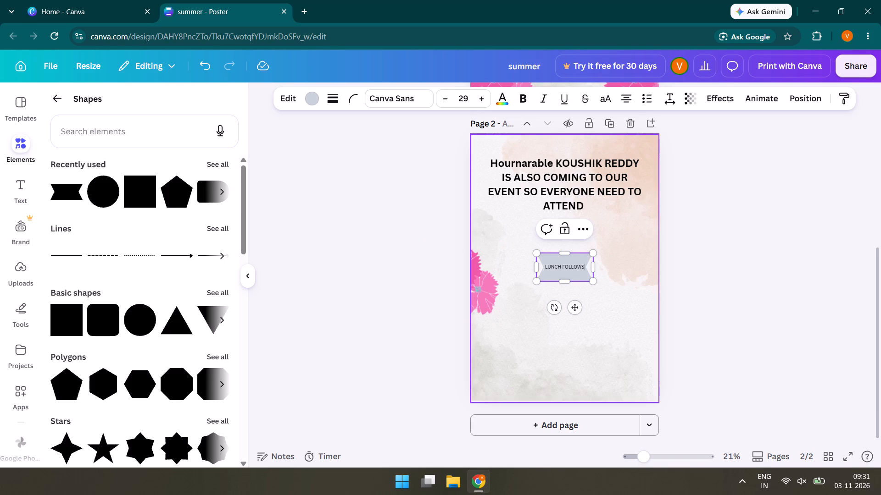
pyautogui.click(568, 320)
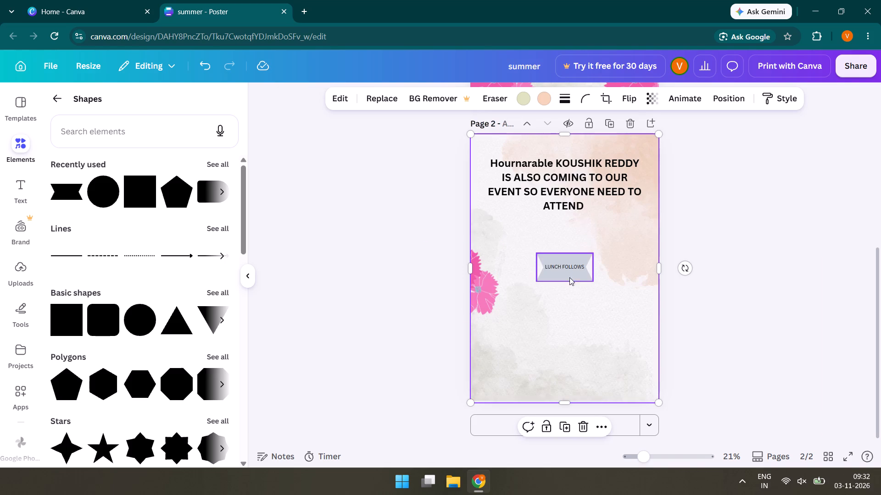
# Make the "LUNCH FOLLOWS" text in the ribbon banner bold.
pyautogui.tripleClick(546, 266)
pyautogui.click(546, 266)
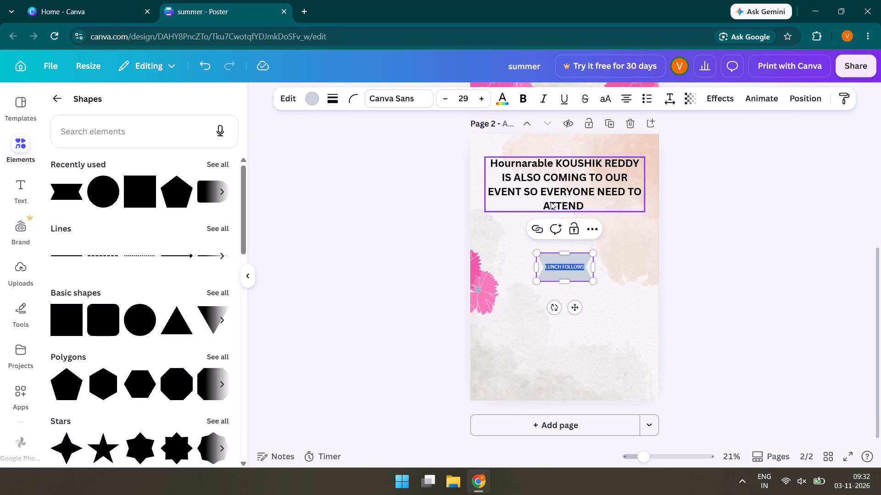
pyautogui.click(525, 99)
pyautogui.click(518, 304)
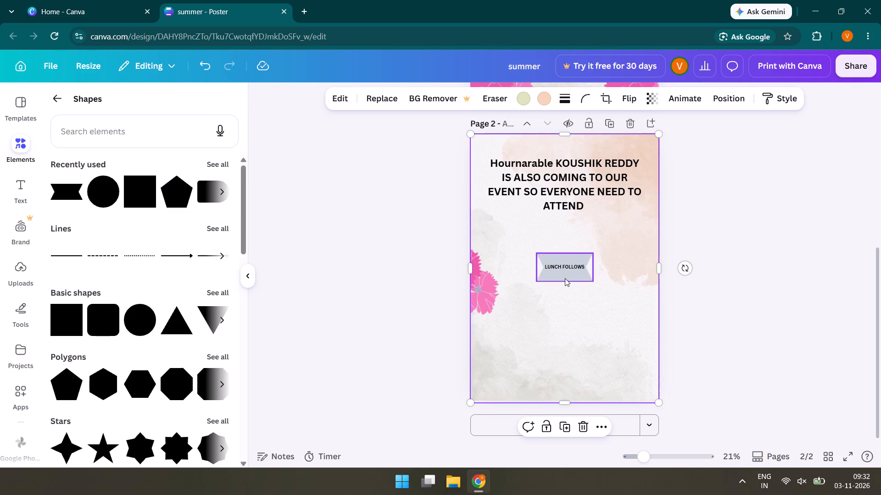
# Move the "LUNCH FOLLOWS" banner slightly up, closer to the guest announcement and still centred horizontally.
pyautogui.moveTo(565, 278); pyautogui.dragTo(563, 267)
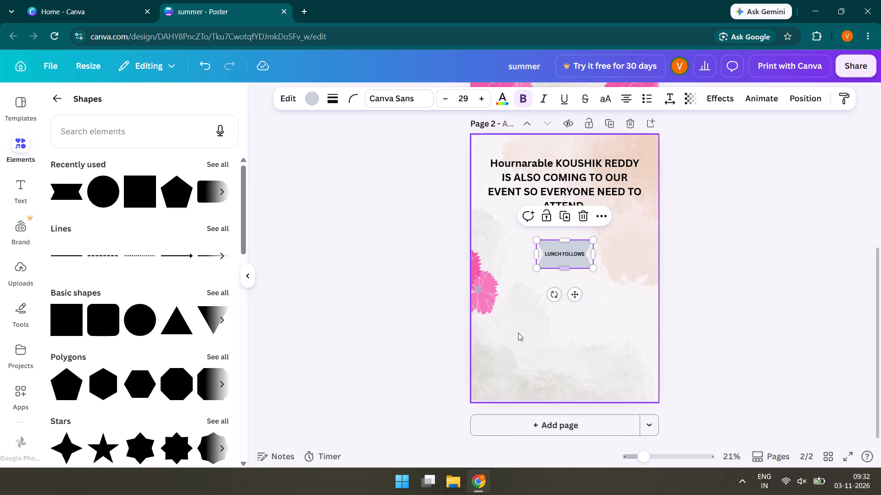
pyautogui.click(510, 356)
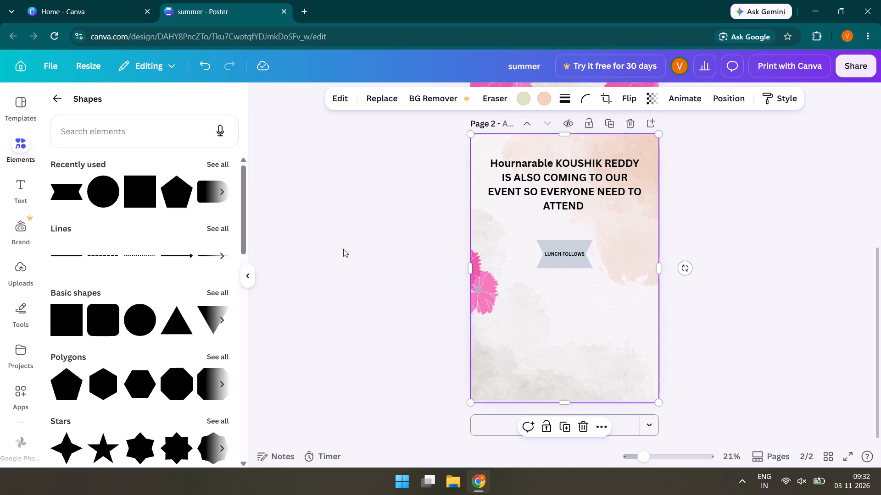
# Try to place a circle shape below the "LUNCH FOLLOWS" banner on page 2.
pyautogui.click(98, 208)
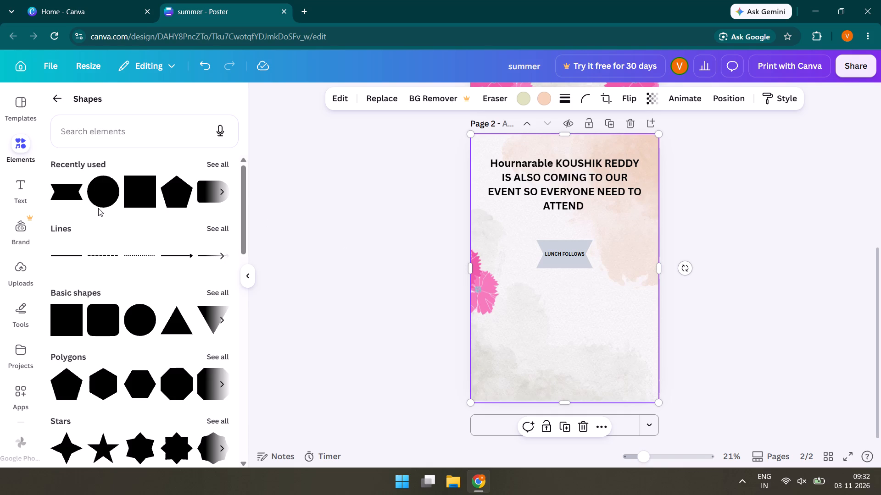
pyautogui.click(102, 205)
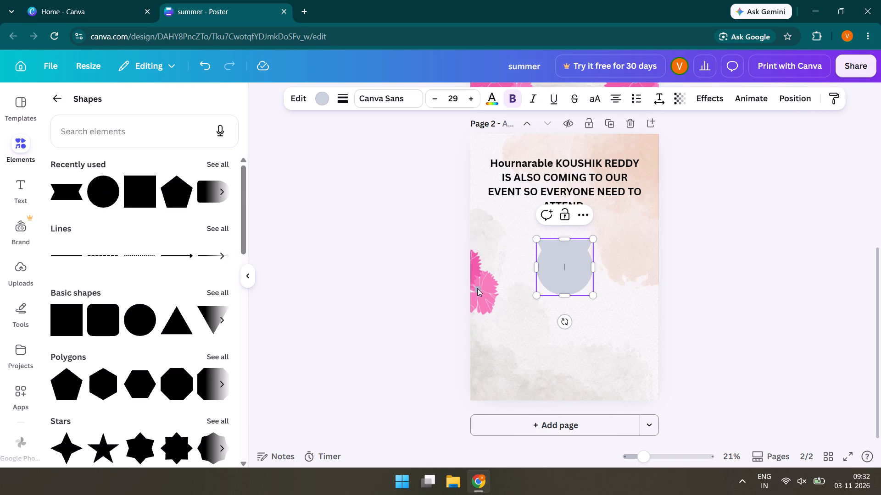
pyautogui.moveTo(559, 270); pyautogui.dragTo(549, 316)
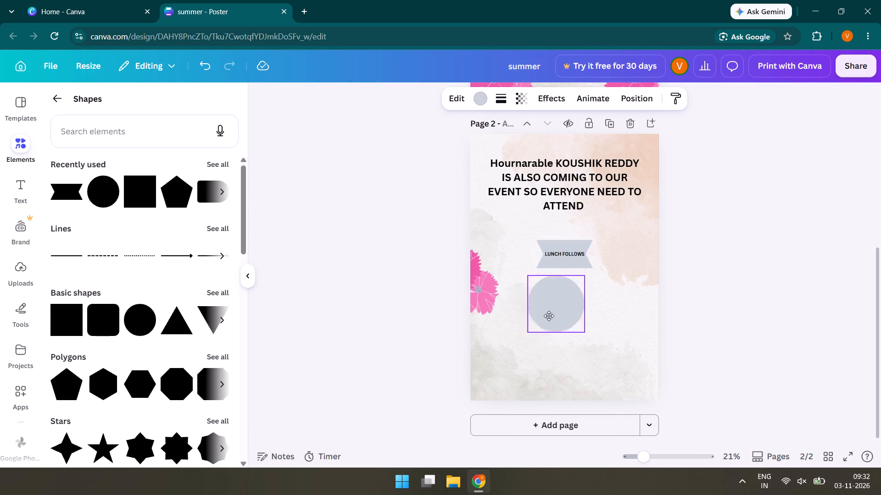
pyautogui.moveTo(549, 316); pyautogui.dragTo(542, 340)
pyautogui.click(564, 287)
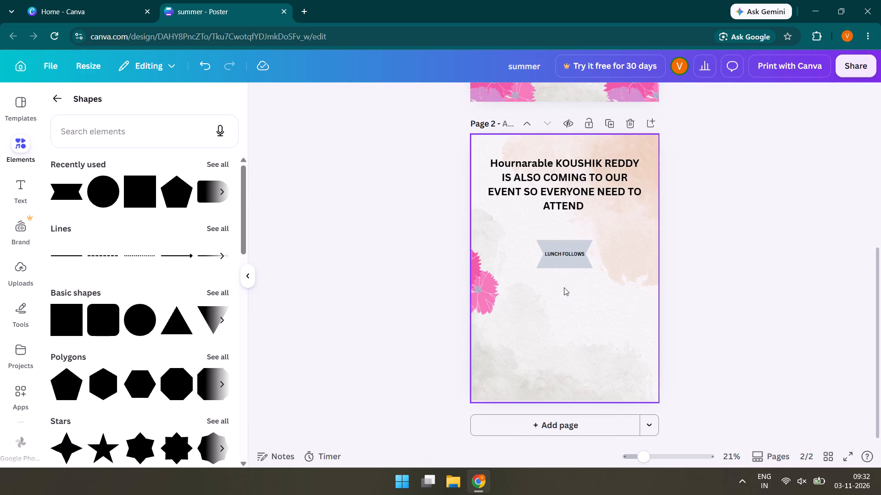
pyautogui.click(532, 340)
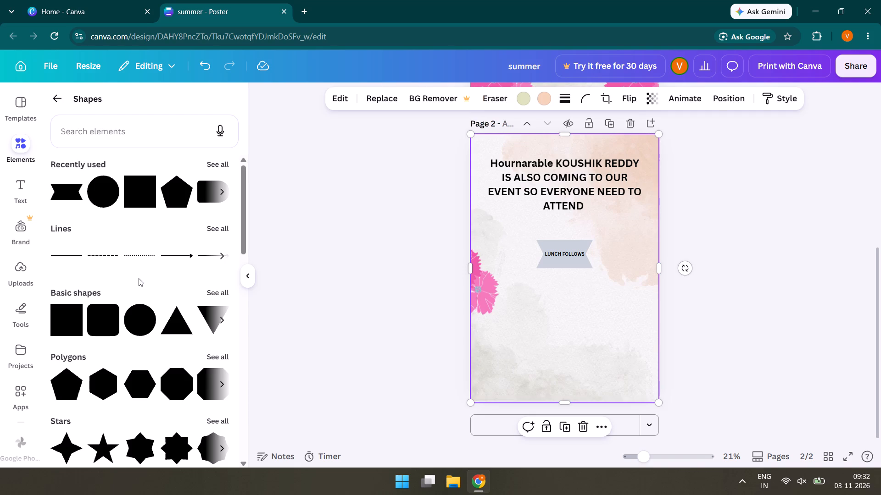
# Add a subheading text box on page 2 reading "Thank you so much for participating to the event".
pyautogui.click(53, 101)
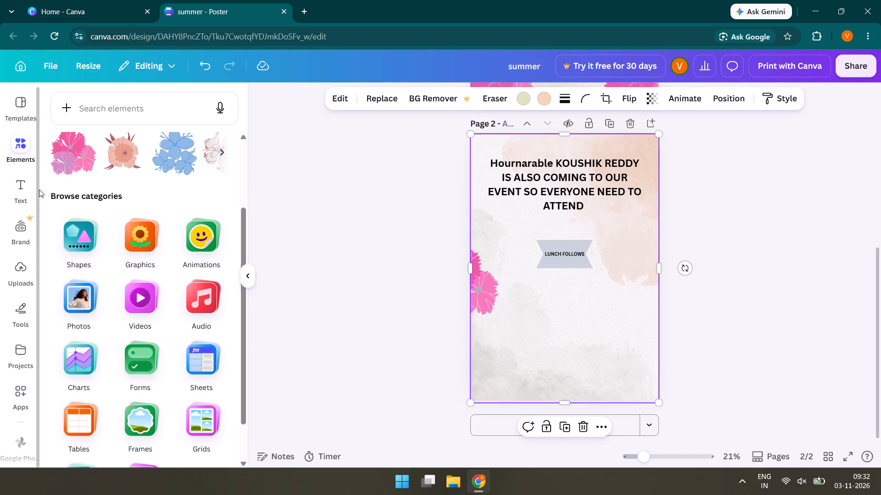
pyautogui.click(22, 183)
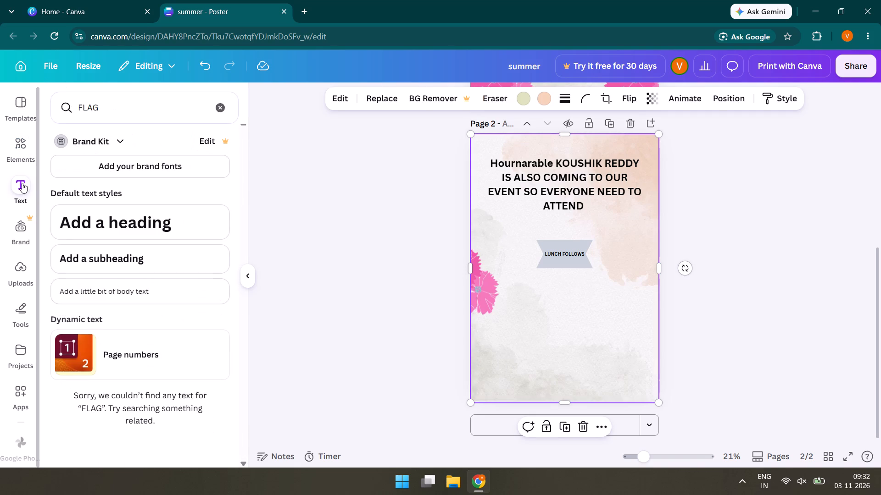
pyautogui.click(106, 264)
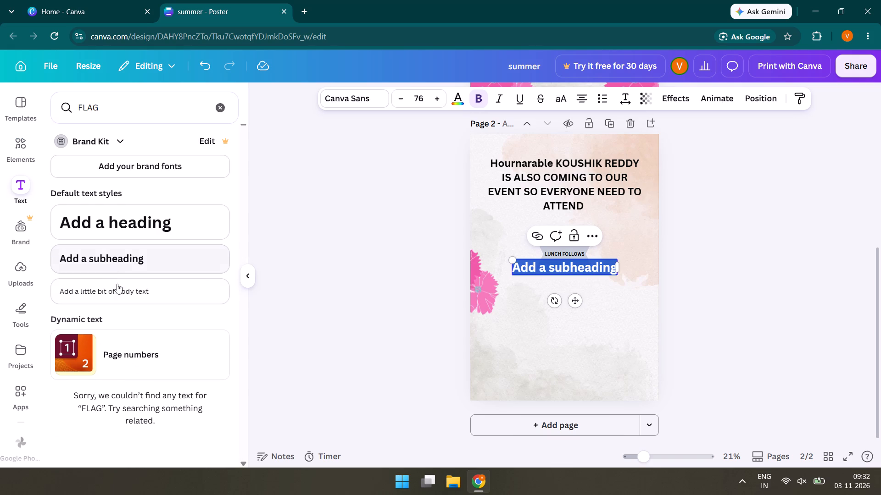
pyautogui.press('BackSpace')
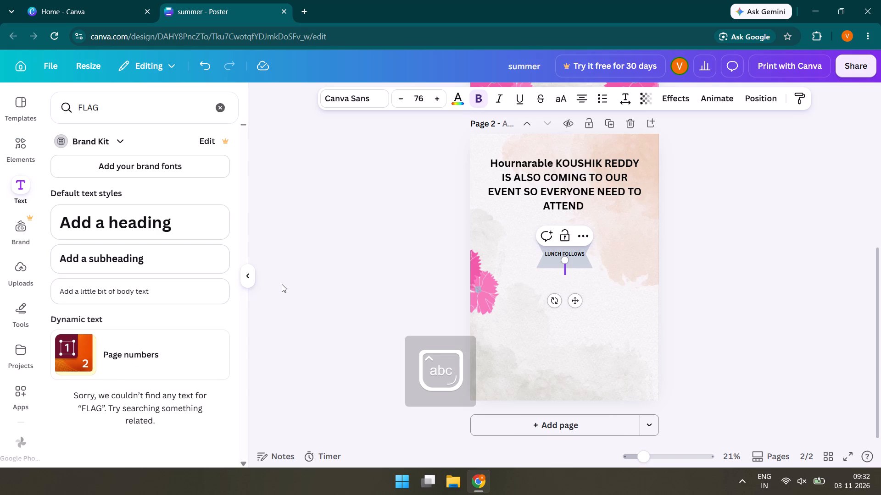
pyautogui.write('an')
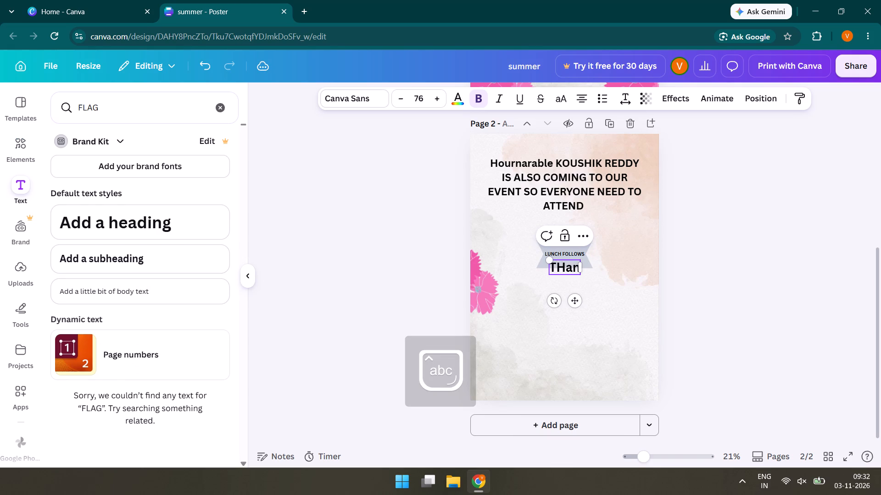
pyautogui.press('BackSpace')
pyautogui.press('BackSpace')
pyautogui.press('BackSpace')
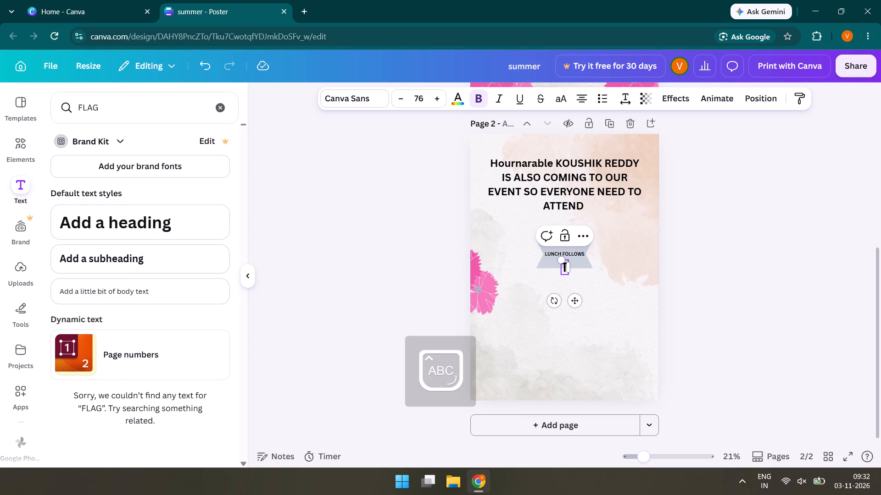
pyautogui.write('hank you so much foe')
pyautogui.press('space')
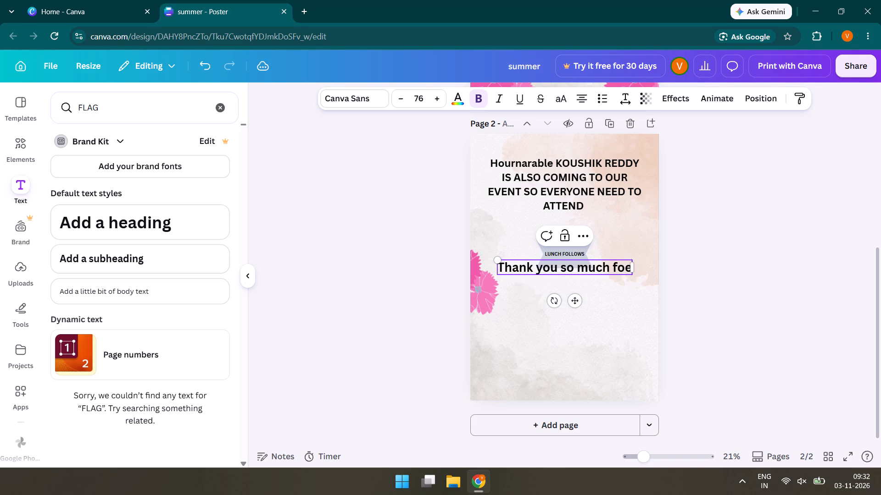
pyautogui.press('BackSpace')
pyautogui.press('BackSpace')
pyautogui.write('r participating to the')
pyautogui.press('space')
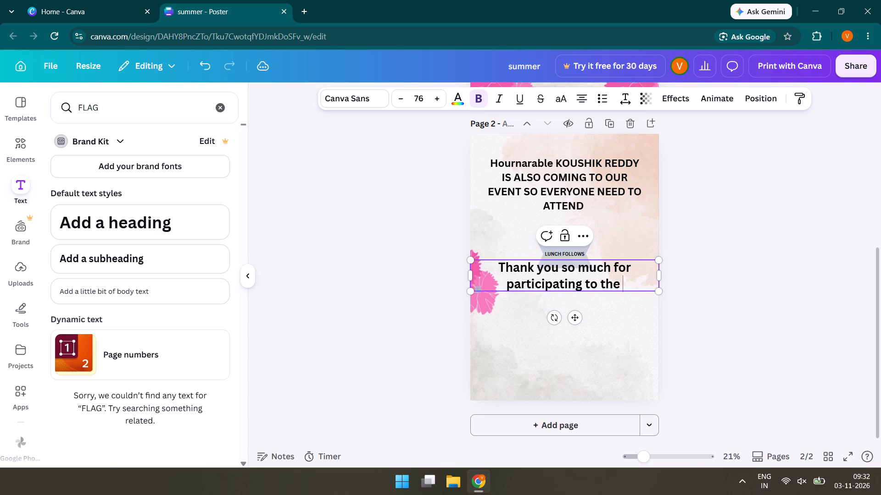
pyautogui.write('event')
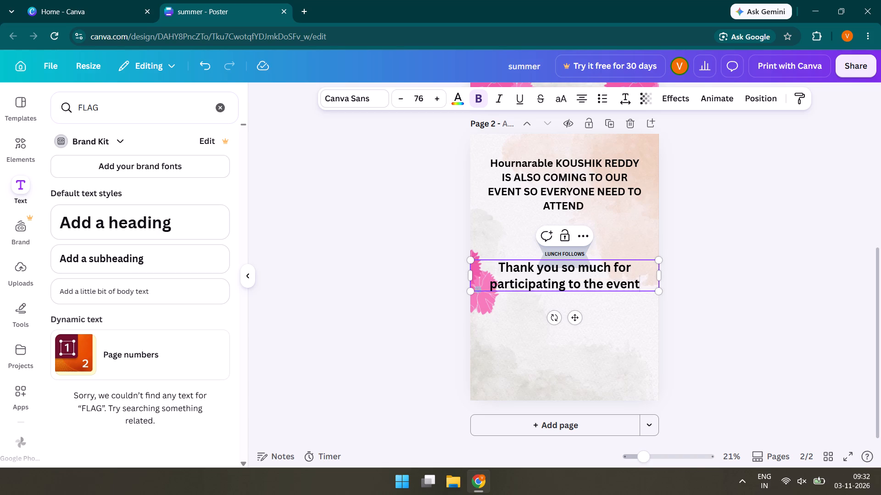
# Continue the thank-you text with "and the event goes on the topic".
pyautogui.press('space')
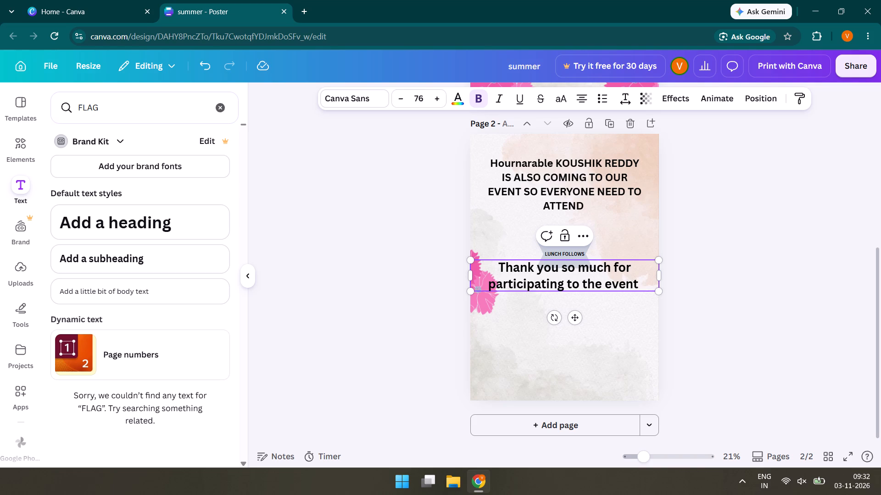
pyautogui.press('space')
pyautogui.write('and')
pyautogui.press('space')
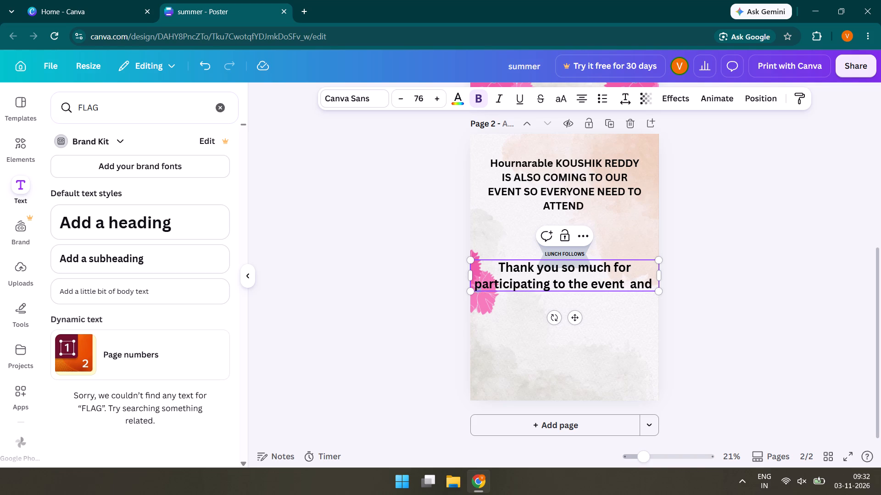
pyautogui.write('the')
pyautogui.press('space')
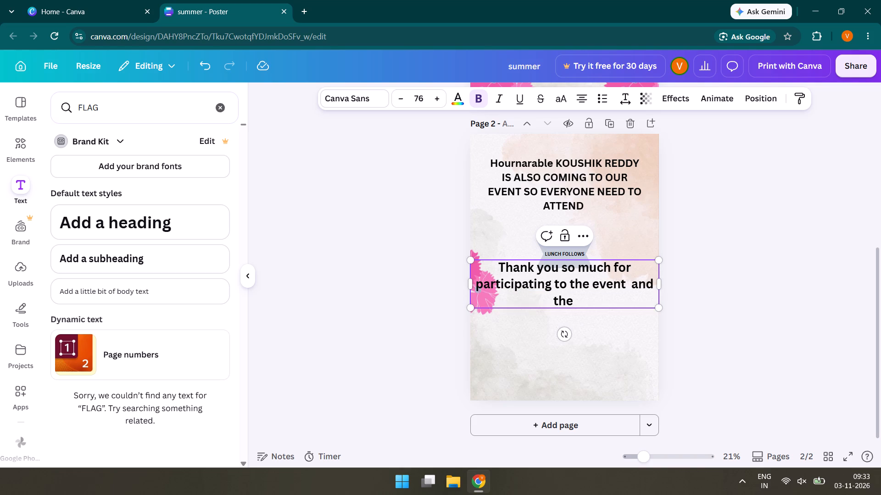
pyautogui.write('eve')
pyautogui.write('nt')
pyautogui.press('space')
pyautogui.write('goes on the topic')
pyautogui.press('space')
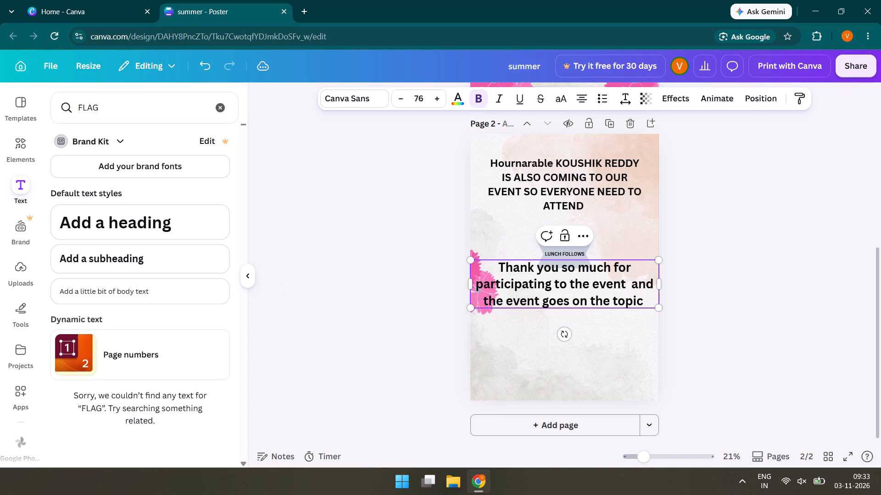
# Finish the thank-you text on page 2 with "about the party policites .".
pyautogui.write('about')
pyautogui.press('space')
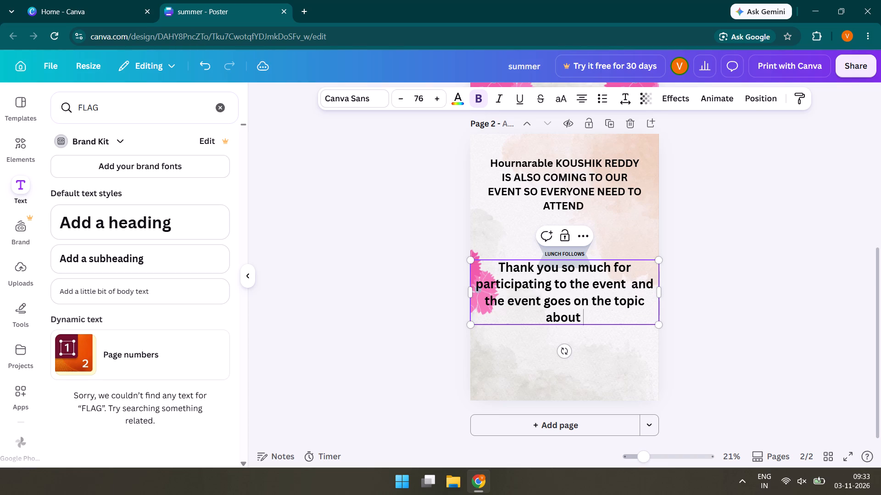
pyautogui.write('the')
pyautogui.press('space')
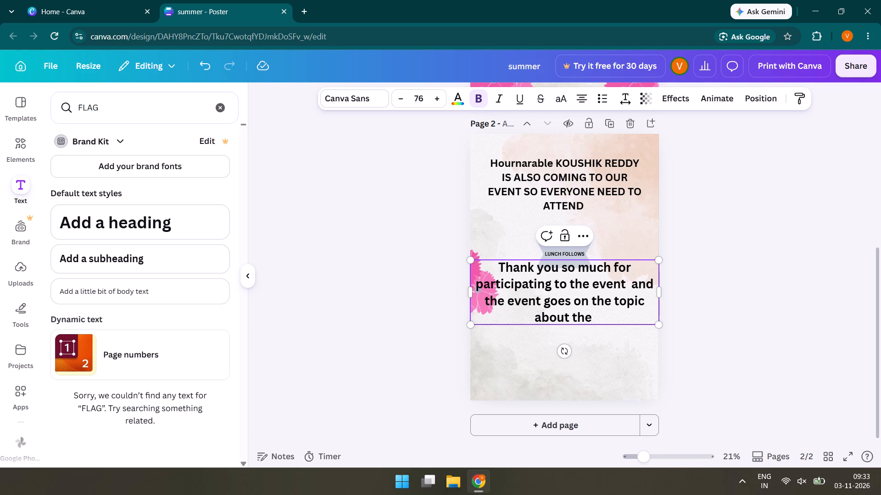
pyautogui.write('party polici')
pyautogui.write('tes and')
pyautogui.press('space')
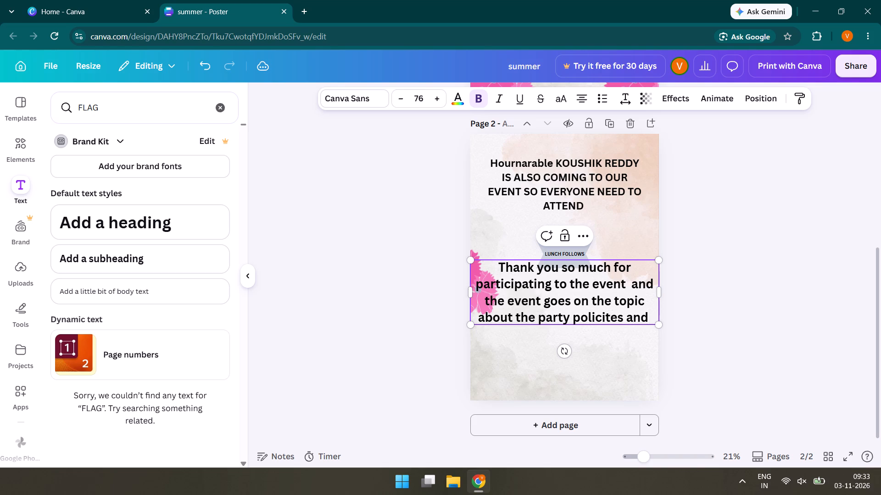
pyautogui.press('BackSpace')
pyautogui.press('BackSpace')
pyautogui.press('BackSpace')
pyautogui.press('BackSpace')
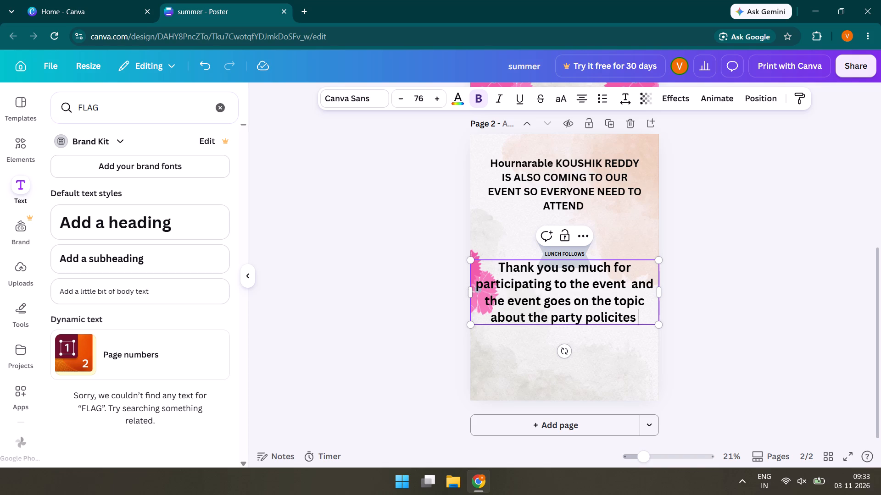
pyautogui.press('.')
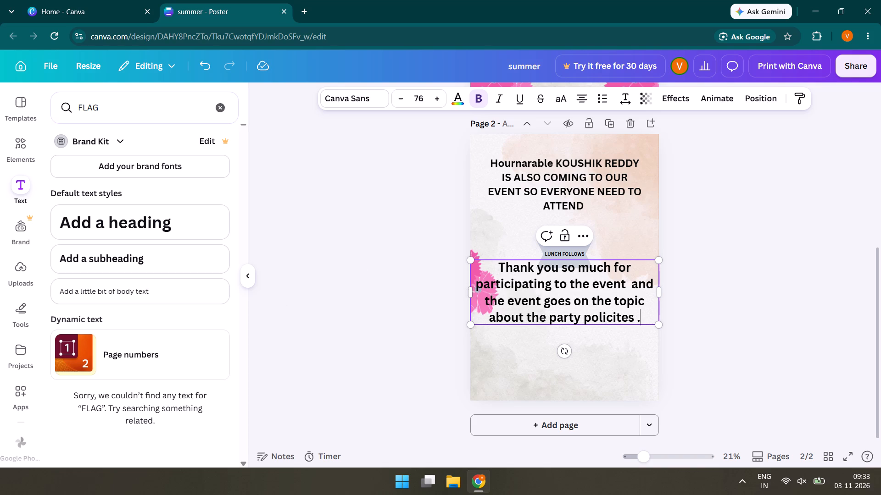
pyautogui.click(880, 264)
pyautogui.moveTo(593, 286); pyautogui.dragTo(593, 301)
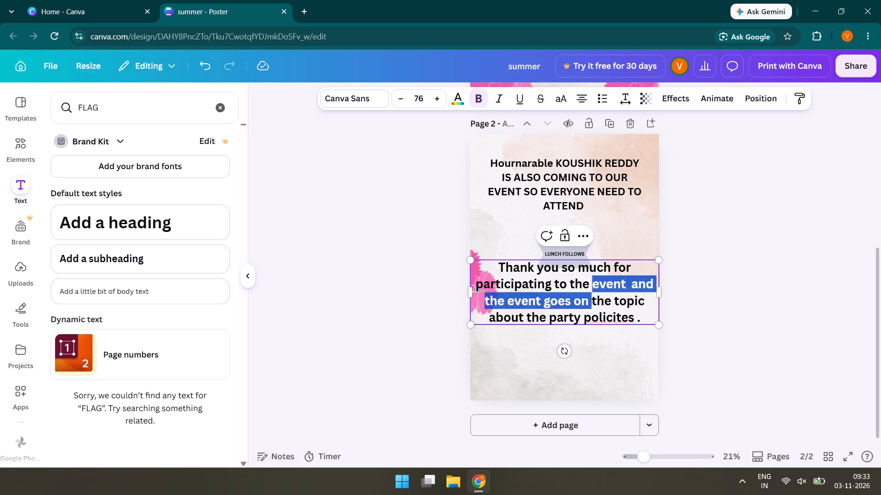
pyautogui.moveTo(593, 301); pyautogui.dragTo(595, 324)
pyautogui.click(858, 296)
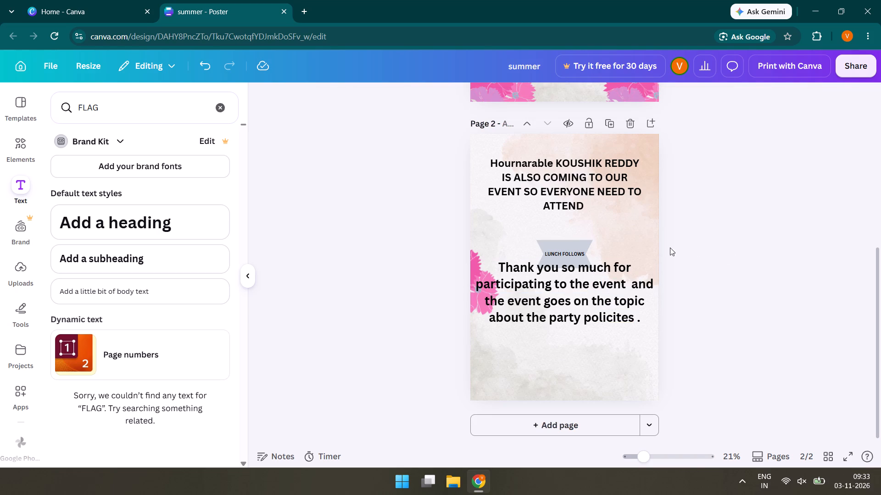
# Shrink the thank-you text to size 55.5 and centre it horizontally below the "LUNCH FOLLOWS" banner.
pyautogui.moveTo(569, 283); pyautogui.dragTo(569, 308)
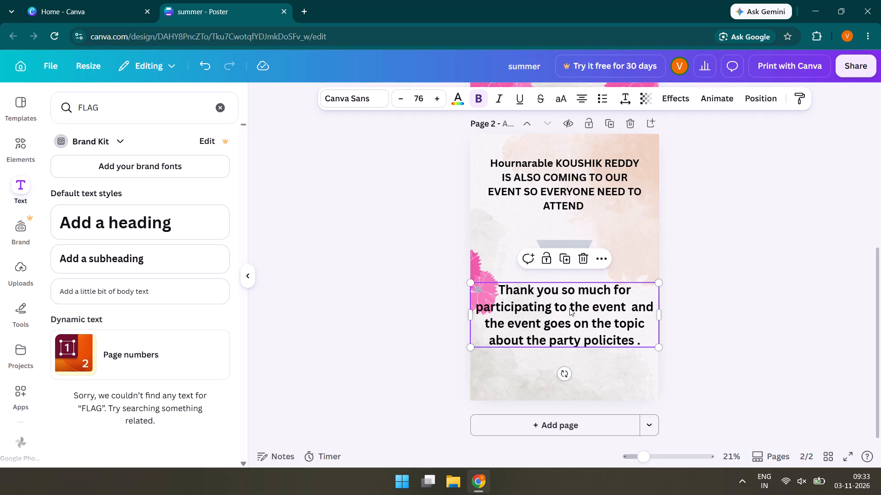
pyautogui.moveTo(470, 282); pyautogui.dragTo(513, 312)
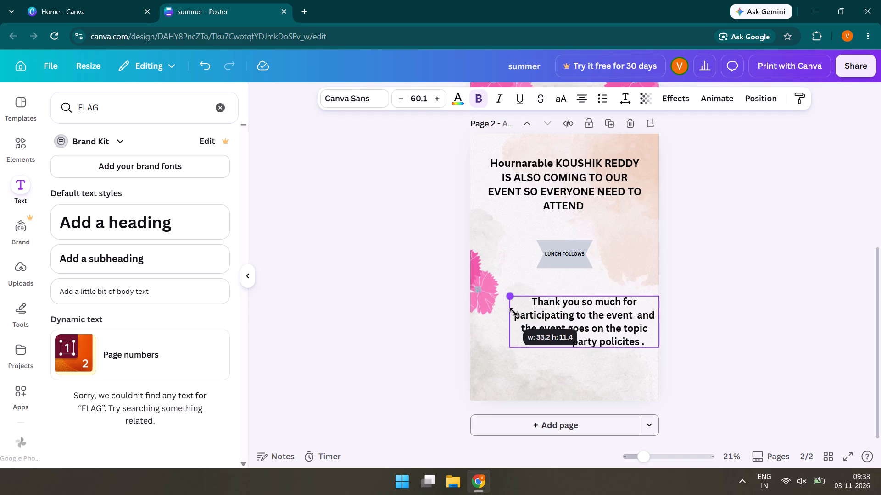
pyautogui.moveTo(513, 312); pyautogui.dragTo(516, 314)
pyautogui.moveTo(587, 334); pyautogui.dragTo(567, 321)
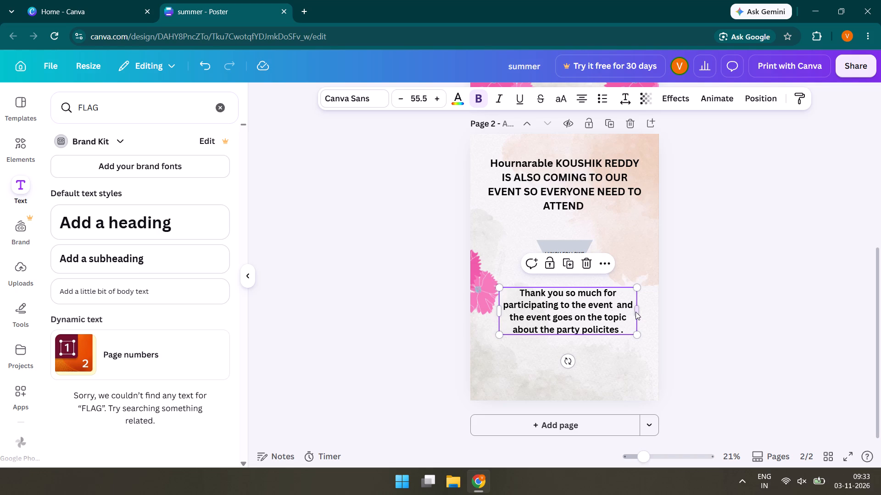
pyautogui.moveTo(636, 312); pyautogui.dragTo(627, 315)
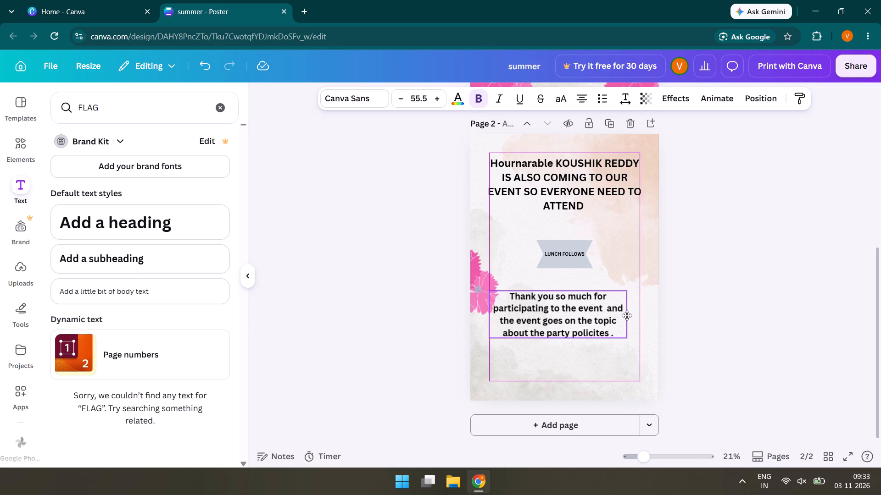
pyautogui.moveTo(627, 315); pyautogui.dragTo(633, 316)
pyautogui.moveTo(636, 316); pyautogui.dragTo(634, 316)
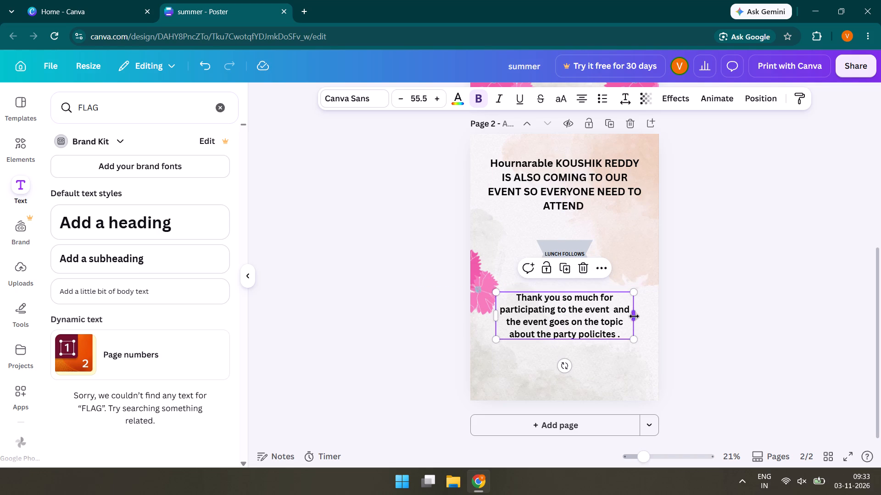
# Narrow the thank-you text box so it wraps onto five lines, and place it just below the banner, clear of the pink flower.
pyautogui.moveTo(634, 316); pyautogui.dragTo(609, 320)
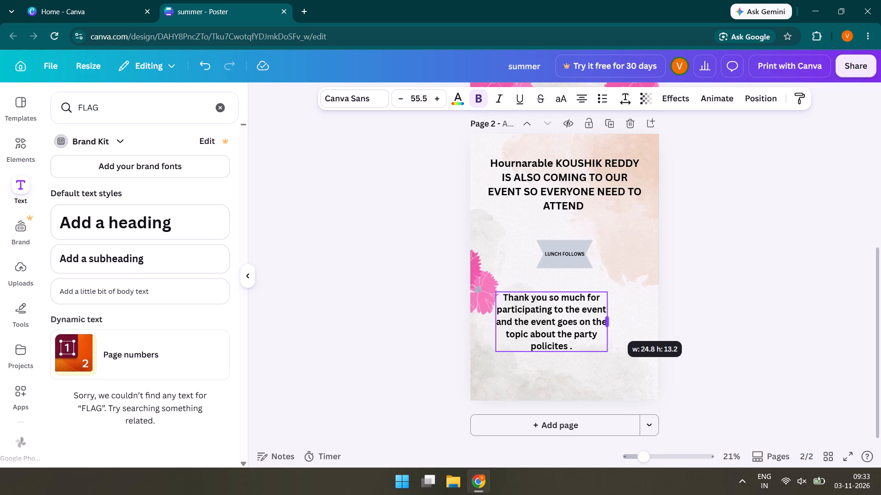
pyautogui.moveTo(609, 320); pyautogui.dragTo(616, 320)
pyautogui.click(647, 315)
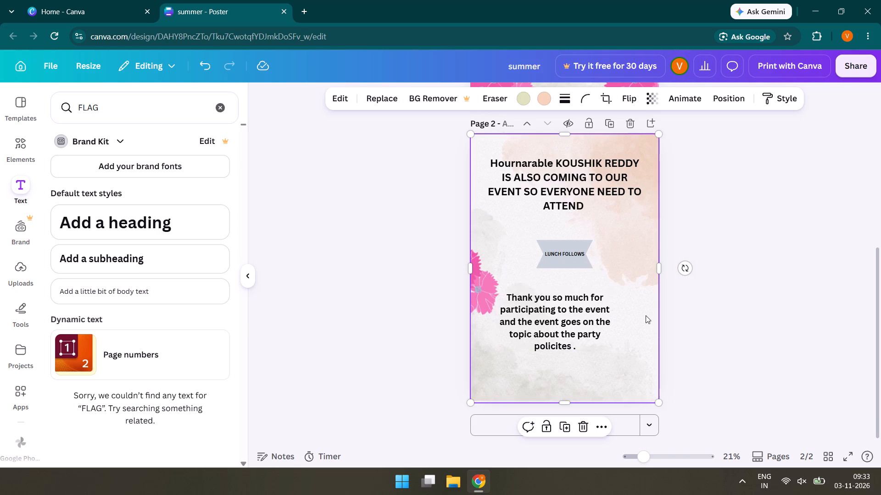
pyautogui.moveTo(566, 326); pyautogui.dragTo(582, 321)
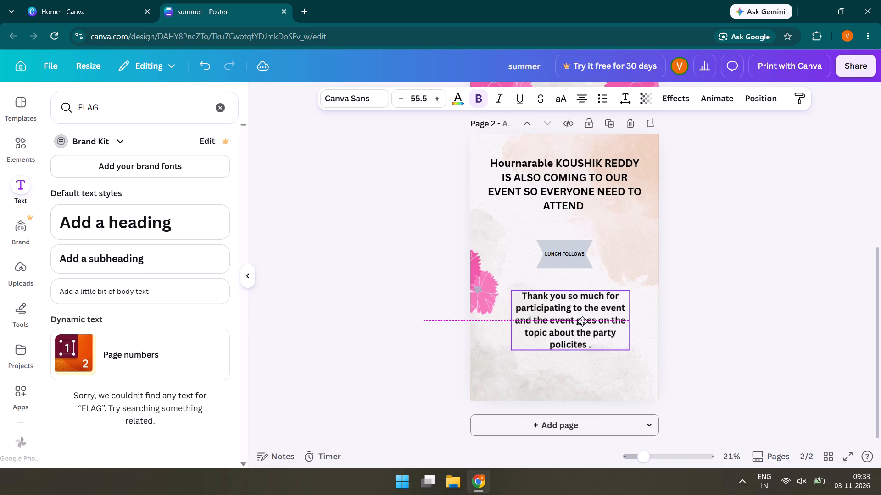
pyautogui.moveTo(582, 321); pyautogui.dragTo(584, 318)
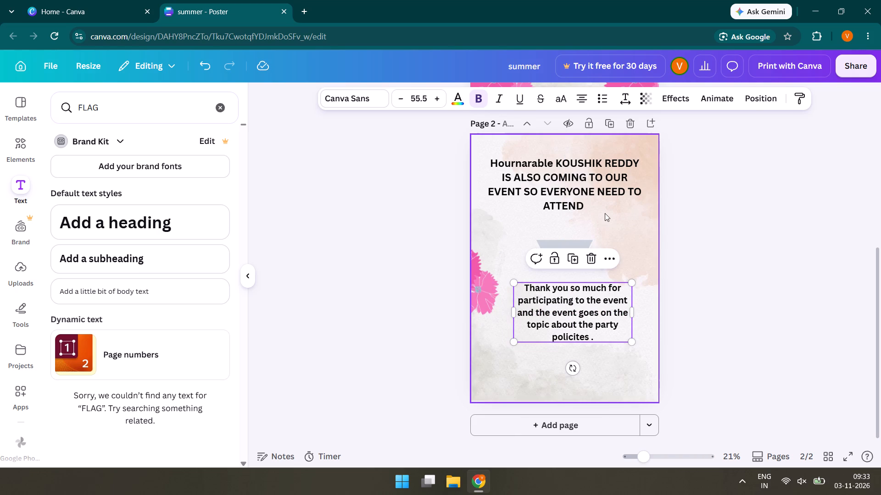
pyautogui.click(605, 213)
# Select the "LUNCH FOLLOWS" banner on page 2.
pyautogui.click(572, 254)
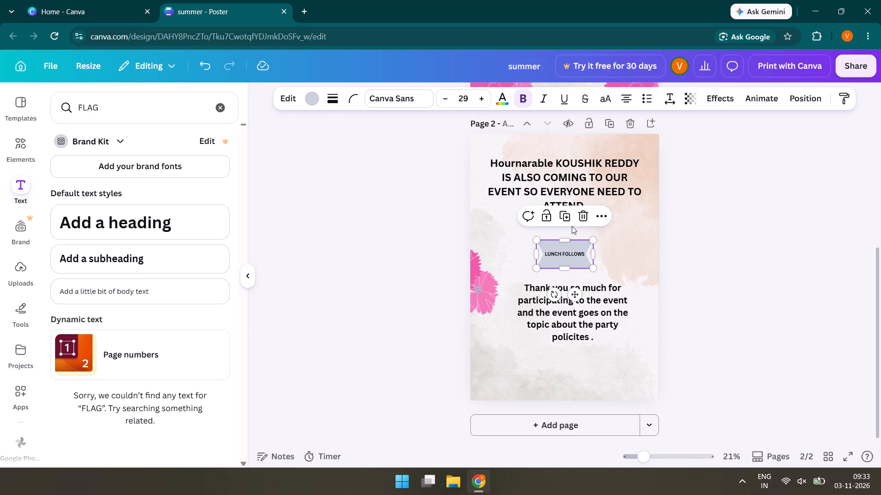
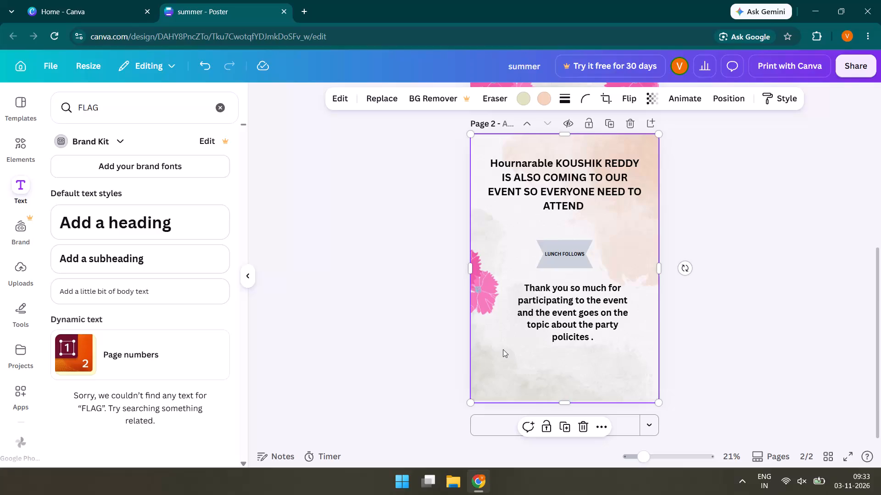
# Centre the thank-you paragraph horizontally on page 2, keeping it at the same height.
pyautogui.moveTo(559, 333); pyautogui.dragTo(554, 333)
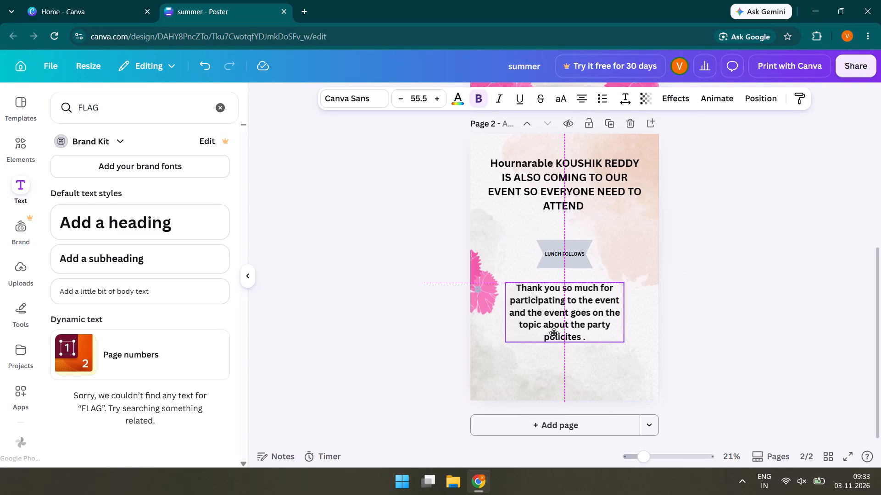
pyautogui.moveTo(554, 333); pyautogui.dragTo(553, 333)
pyautogui.click(703, 313)
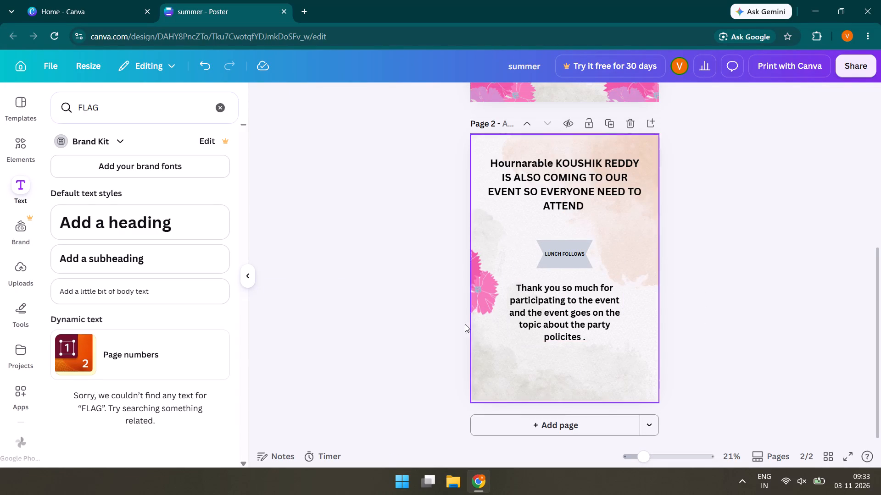
# Add a black cloud shape from the cloud shapes, label it "THANKYOUUU", and place it below the thank-you paragraph on page 2.
pyautogui.click(25, 141)
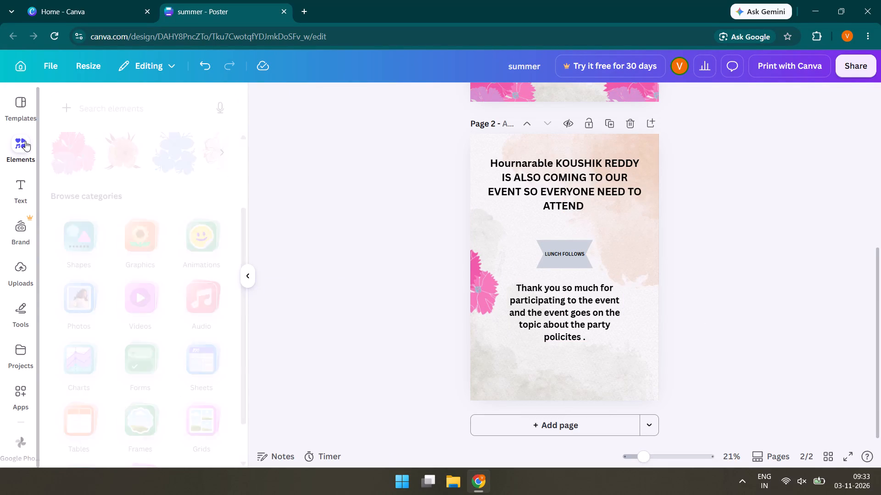
pyautogui.click(88, 226)
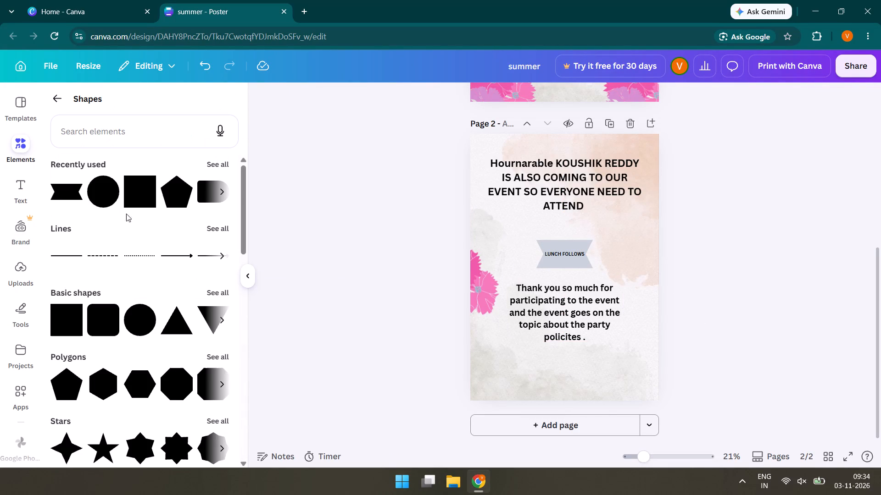
pyautogui.scroll(-3, 143, 313)
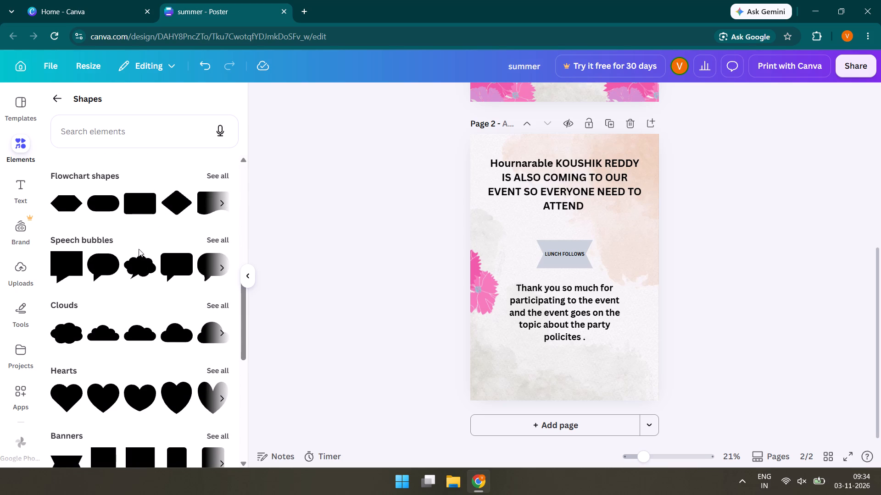
pyautogui.click(144, 337)
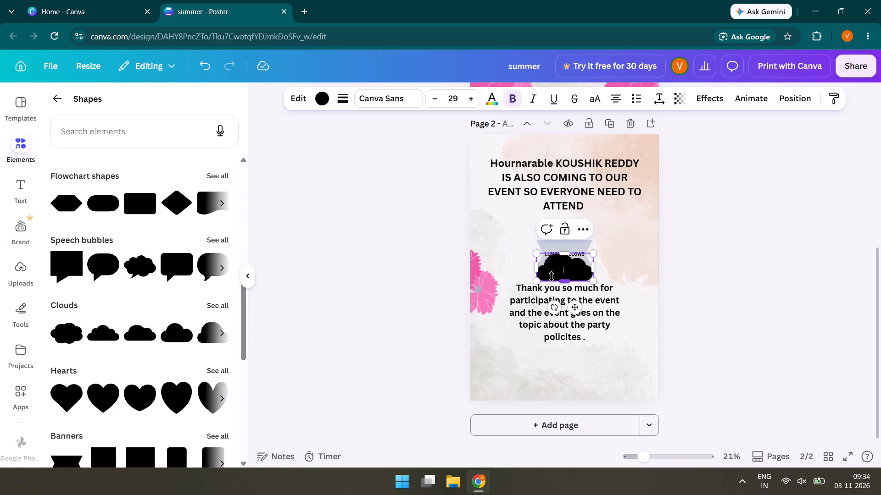
pyautogui.moveTo(552, 276); pyautogui.dragTo(544, 280)
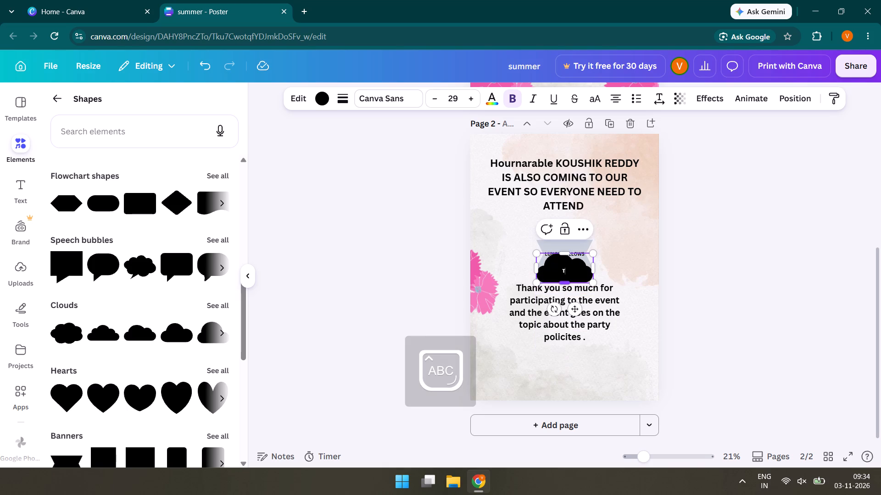
pyautogui.press('a')
pyautogui.press('BackSpace')
pyautogui.press('a')
pyautogui.write('ANKYOUUU')
pyautogui.press('space')
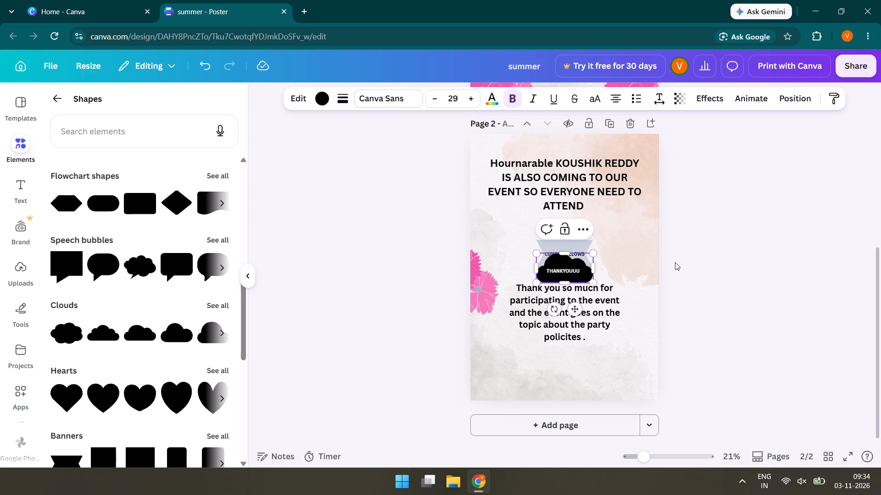
pyautogui.click(675, 262)
pyautogui.moveTo(553, 268); pyautogui.dragTo(552, 370)
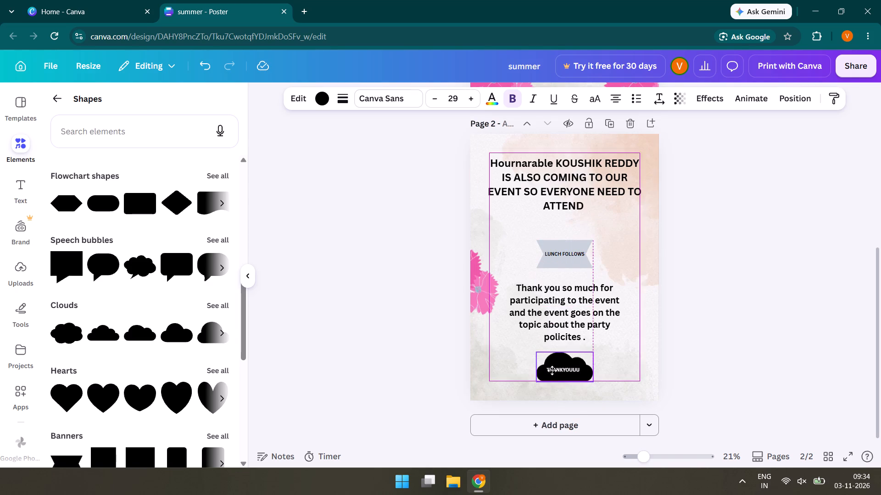
pyautogui.moveTo(552, 370); pyautogui.dragTo(553, 372)
# Replace the "LUNCH FOLLOWS" banner with a wide black cloud labelled "LUNCH FOLLOWS", placed between the guest text and the thank-you paragraph.
pyautogui.click(573, 258)
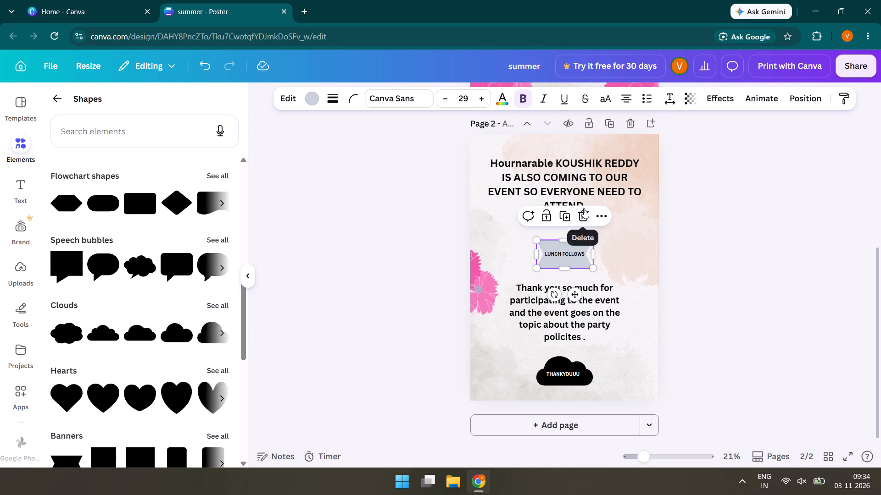
pyautogui.click(584, 208)
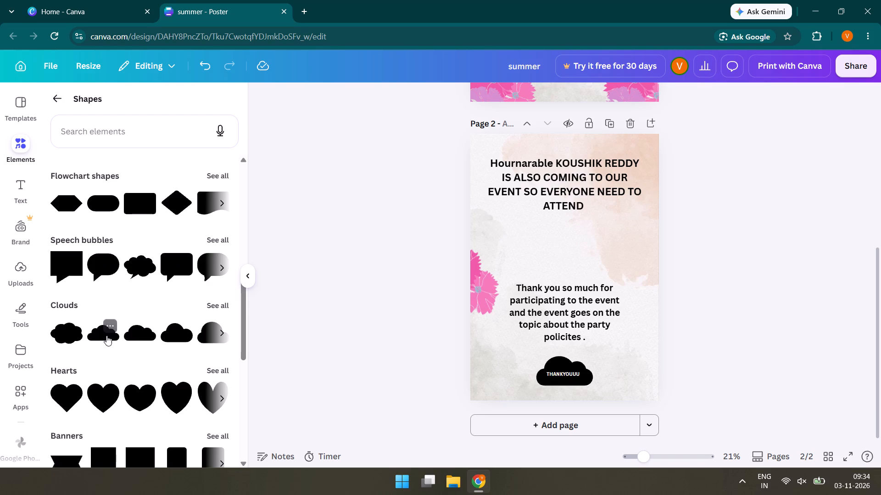
pyautogui.click(106, 336)
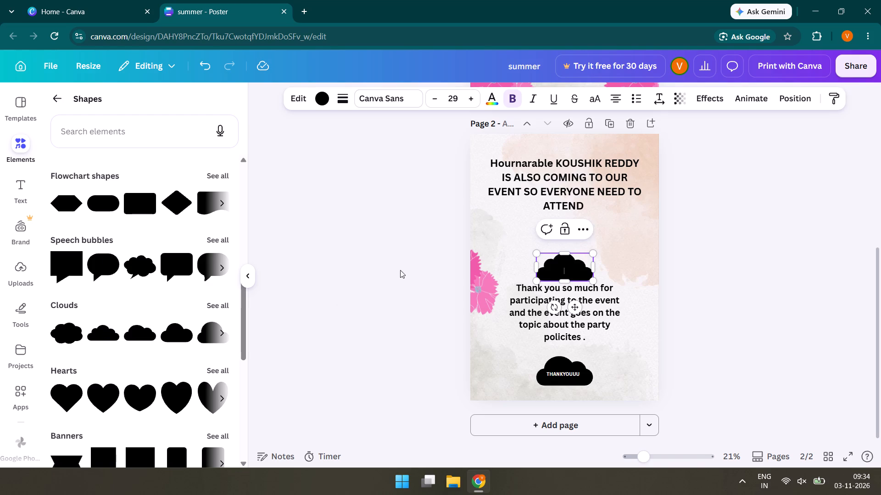
pyautogui.write('LUCH')
pyautogui.press('space')
pyautogui.press('BackSpace')
pyautogui.press('BackSpace')
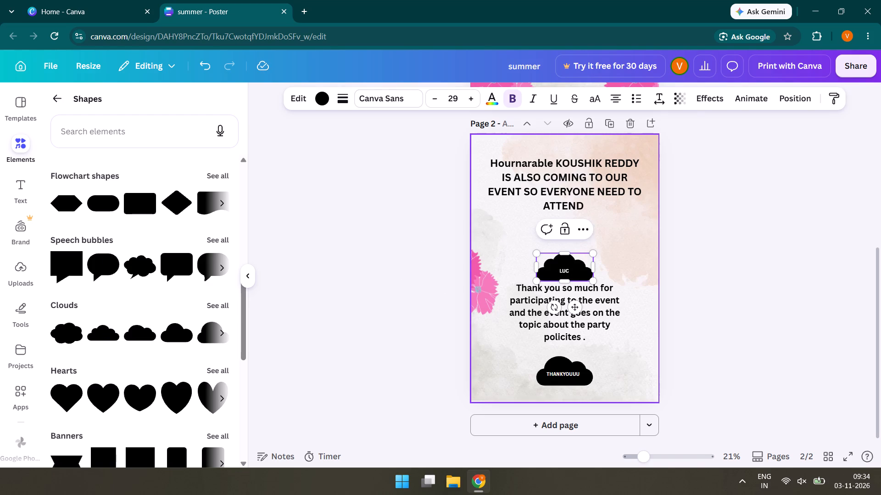
pyautogui.press('BackSpace')
pyautogui.write('NCH FOLLOWS')
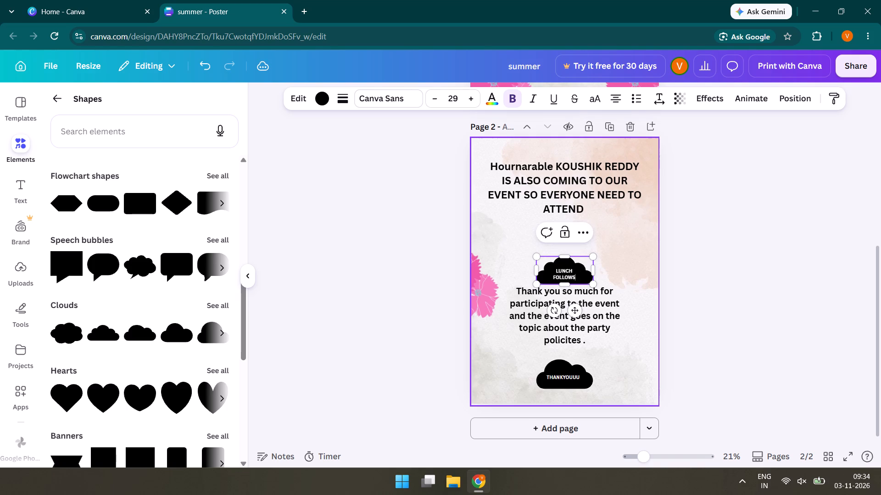
pyautogui.click(728, 272)
pyautogui.moveTo(576, 274); pyautogui.dragTo(576, 258)
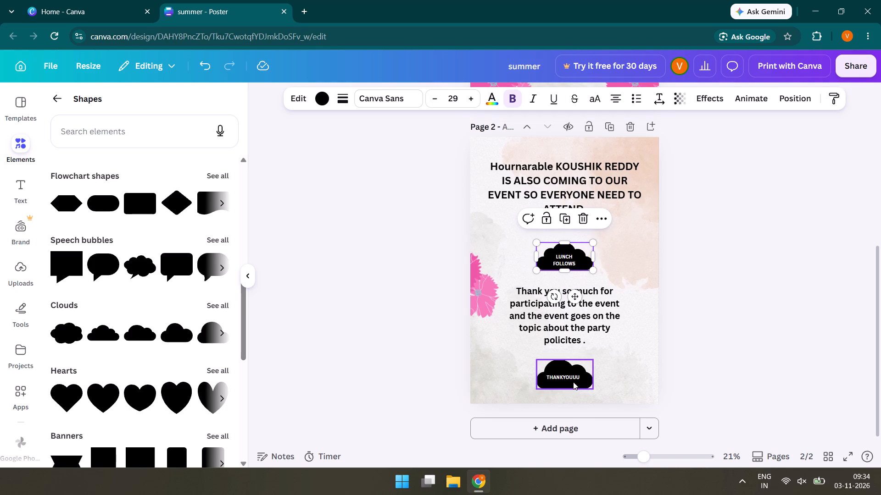
# Move the "THANKYOUUU" cloud slightly up and to the right, just below the thank-you paragraph.
pyautogui.moveTo(567, 372); pyautogui.dragTo(571, 364)
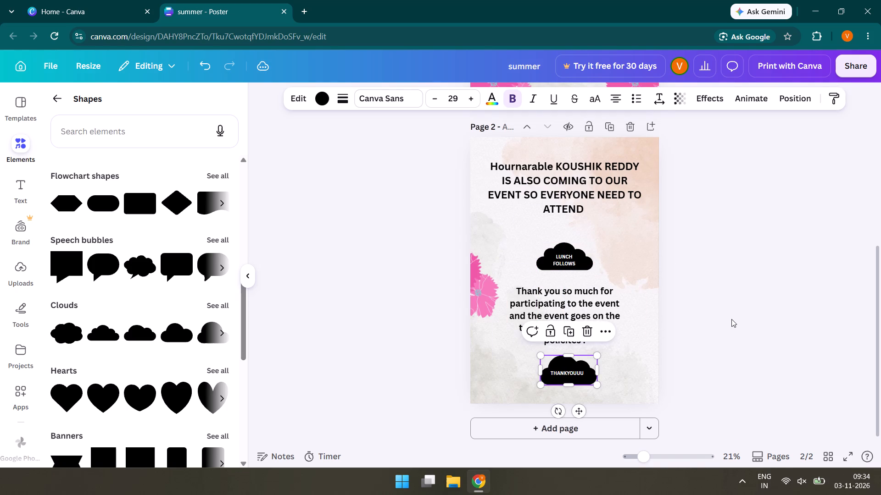
pyautogui.click(731, 319)
# Add the recently used pink flower to page 2 and place it in the page's bottom-right corner, partly off the page.
pyautogui.click(55, 104)
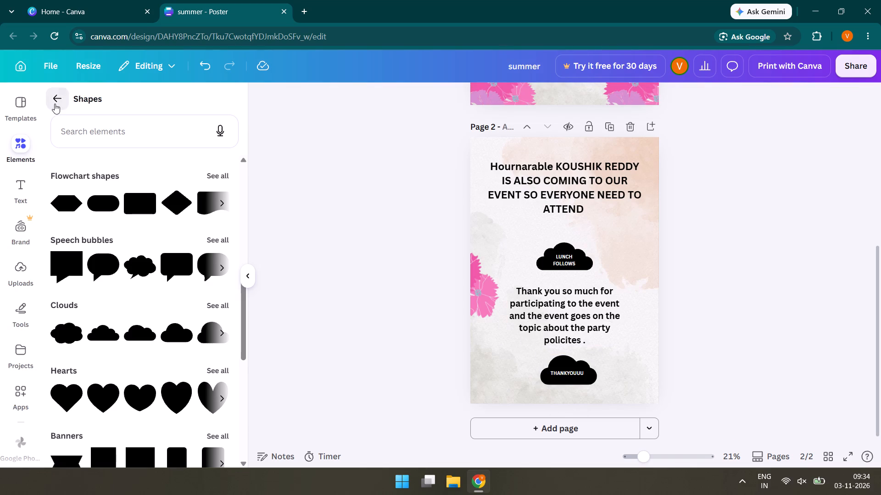
pyautogui.click(82, 161)
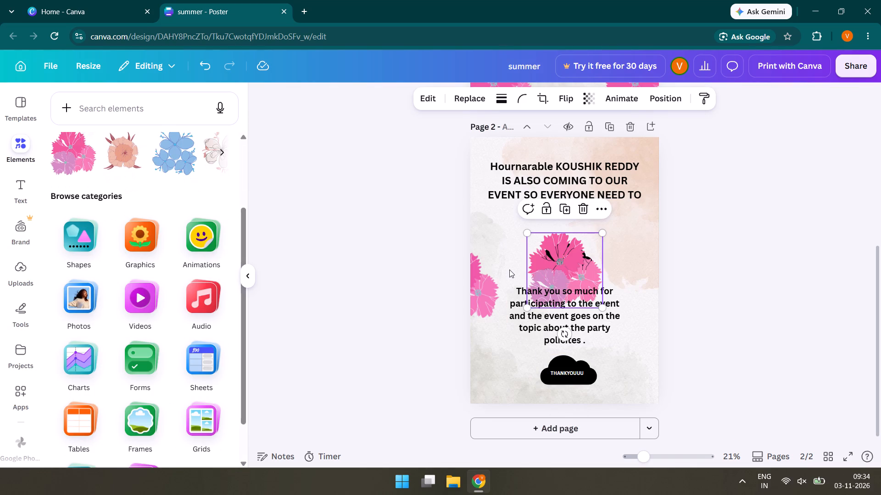
pyautogui.moveTo(570, 285); pyautogui.dragTo(565, 279)
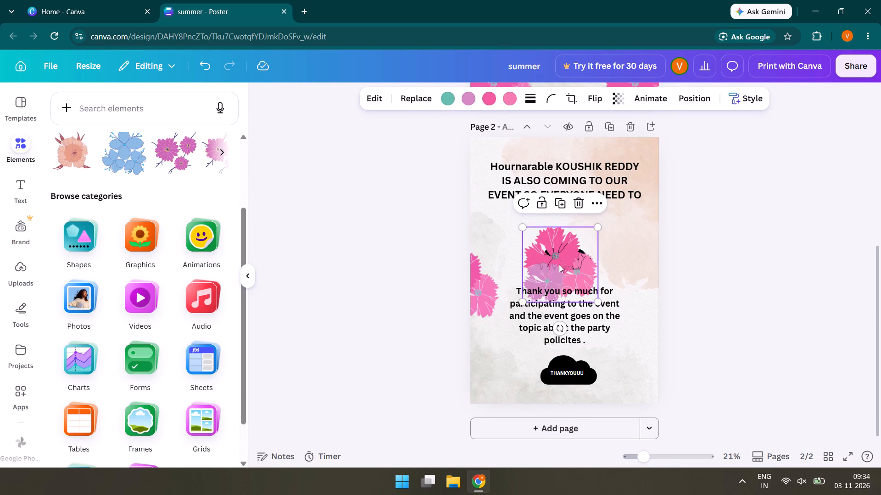
pyautogui.moveTo(559, 264); pyautogui.dragTo(643, 367)
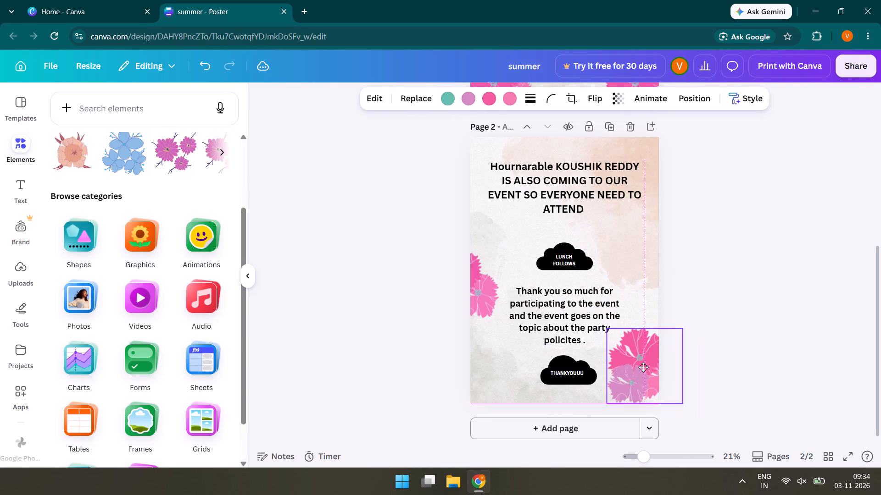
pyautogui.moveTo(643, 367); pyautogui.dragTo(643, 376)
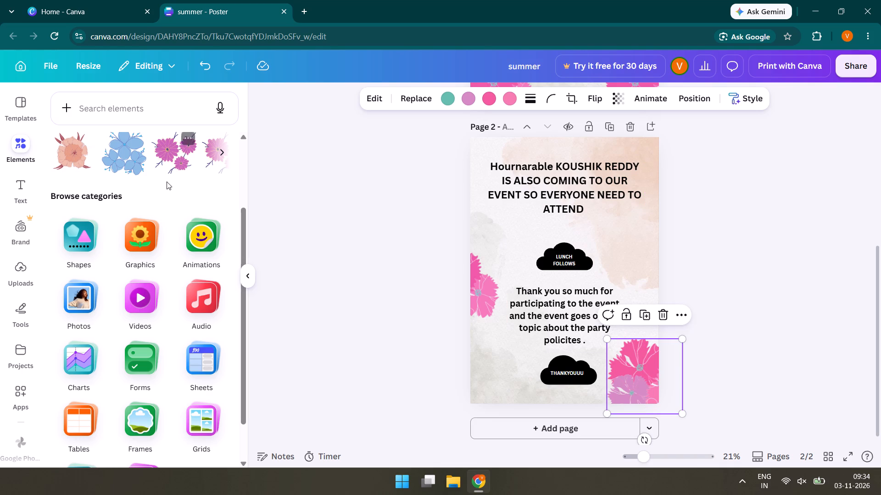
# Add three more pink flowers along page 2's top edge: in the top-left corner, the centre and the top-right corner, each partly off the page.
pyautogui.scroll(2, 159, 187)
pyautogui.click(72, 166)
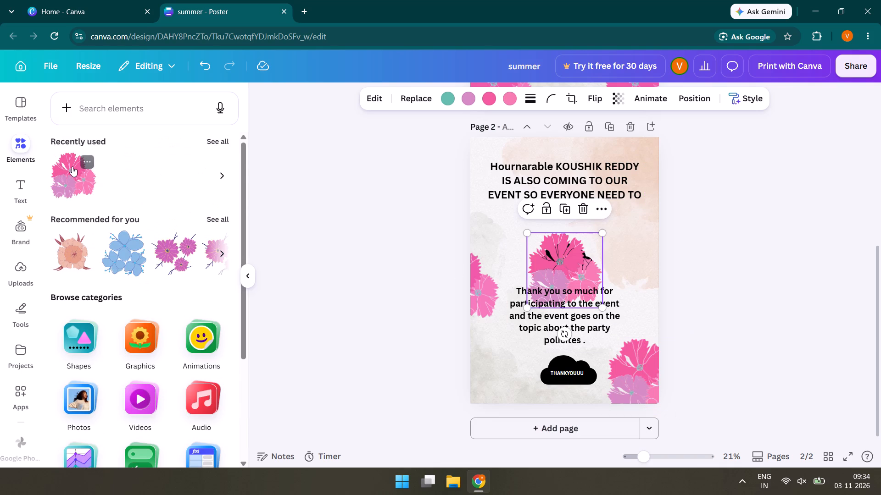
pyautogui.moveTo(570, 278); pyautogui.dragTo(507, 159)
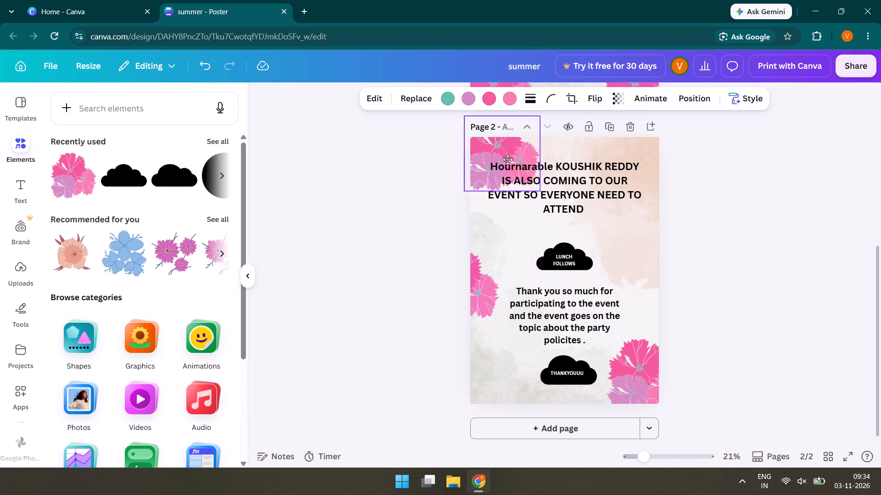
pyautogui.moveTo(507, 159); pyautogui.dragTo(489, 162)
pyautogui.click(78, 171)
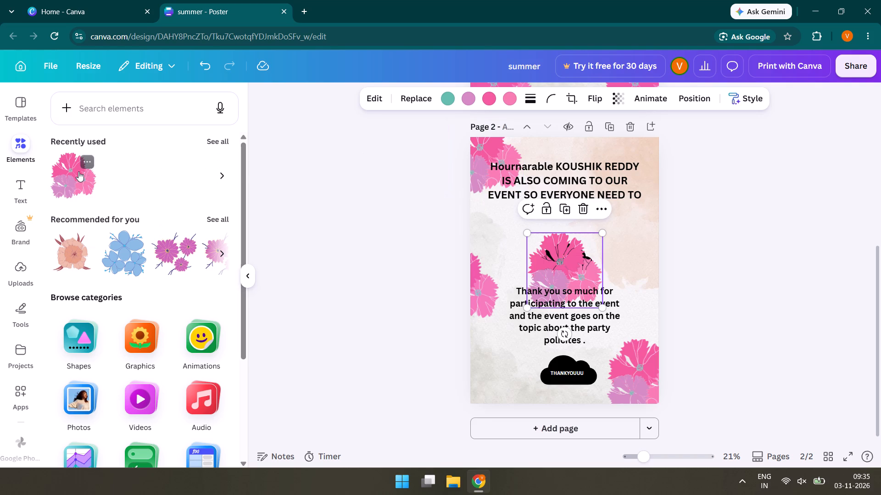
pyautogui.moveTo(554, 264); pyautogui.dragTo(569, 130)
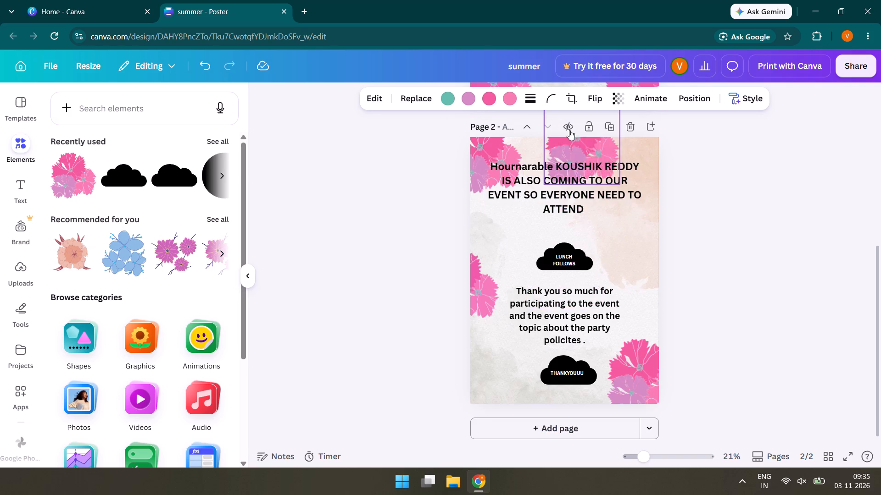
pyautogui.moveTo(569, 130); pyautogui.dragTo(555, 113)
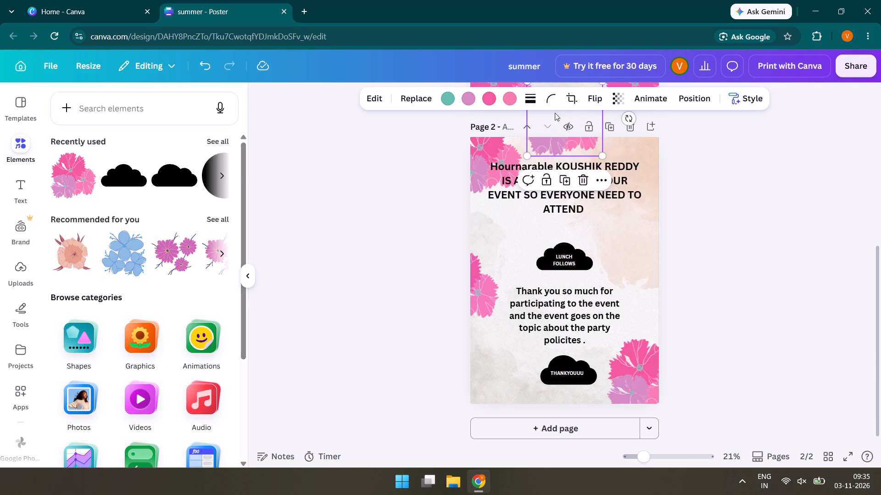
pyautogui.click(362, 194)
pyautogui.click(78, 176)
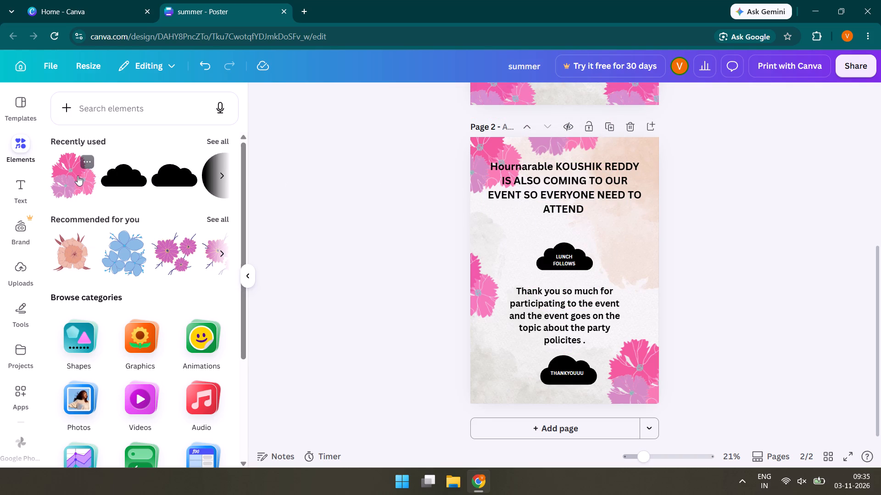
pyautogui.moveTo(542, 266); pyautogui.dragTo(651, 186)
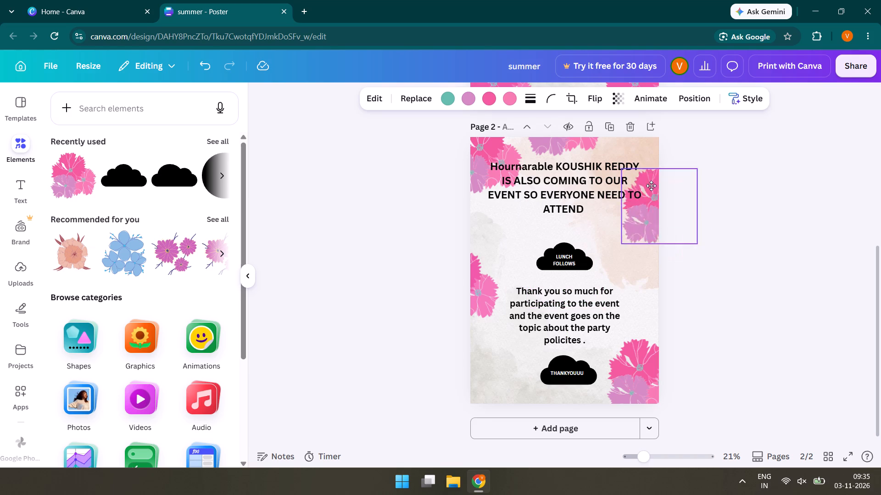
pyautogui.moveTo(651, 186); pyautogui.dragTo(642, 148)
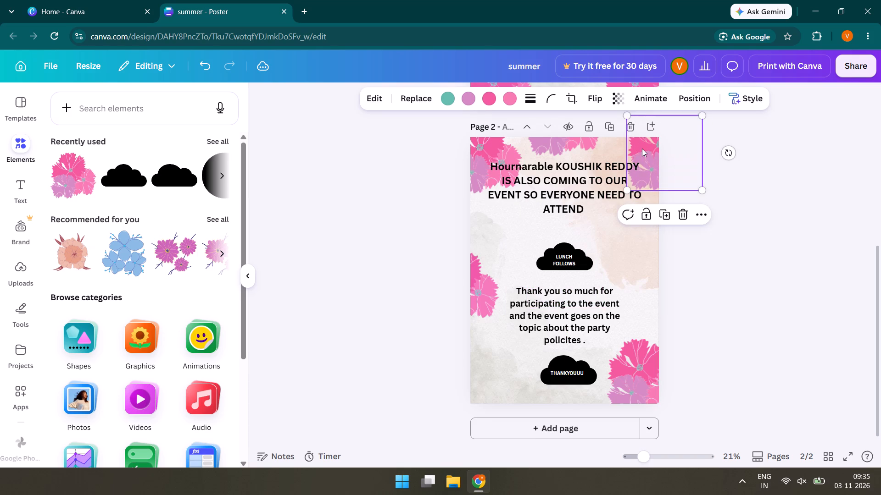
pyautogui.click(406, 229)
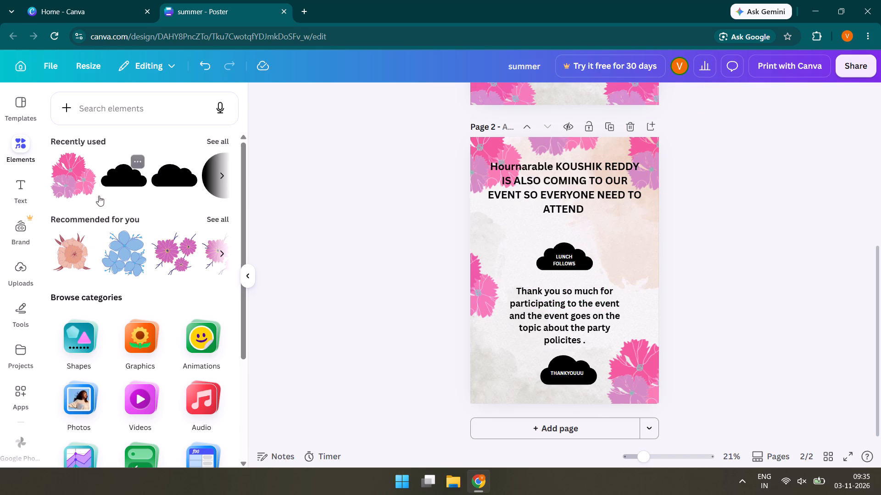
# Add another pink flower halfway down page 2's right edge, mostly off the page.
pyautogui.click(75, 183)
pyautogui.moveTo(561, 273); pyautogui.dragTo(674, 283)
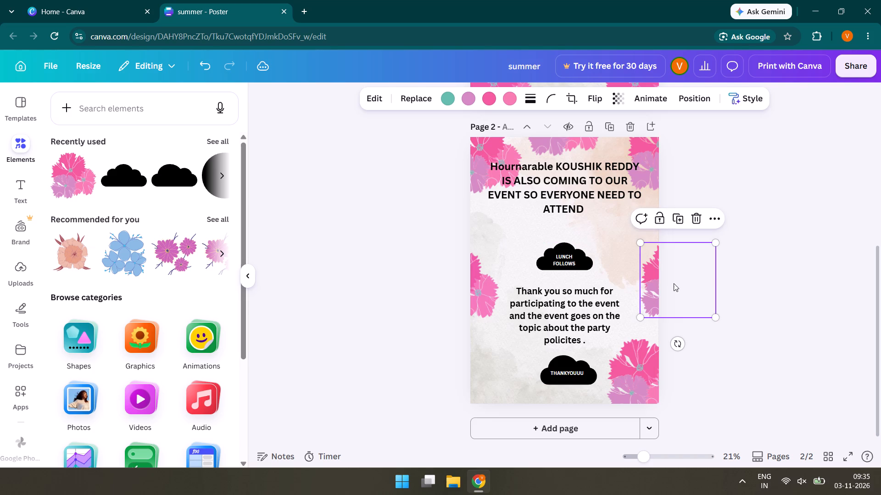
# Move the pink flower on page 2's left edge up and slightly inward, keeping it clear of the thank-you paragraph.
pyautogui.moveTo(473, 274); pyautogui.dragTo(476, 254)
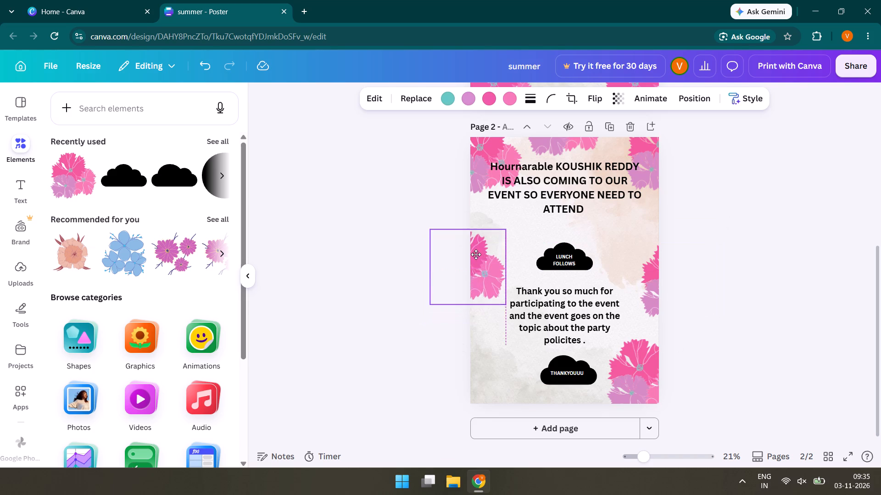
pyautogui.moveTo(476, 254); pyautogui.dragTo(475, 252)
pyautogui.click(357, 279)
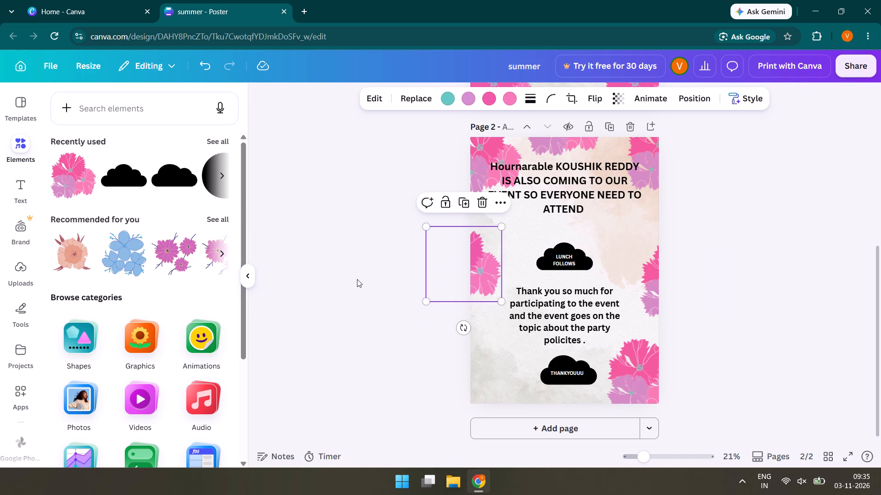
# Add two more recently used pink flowers to page 2: one in the bottom-left corner and one centred on the bottom edge, both partly off the page.
pyautogui.click(82, 174)
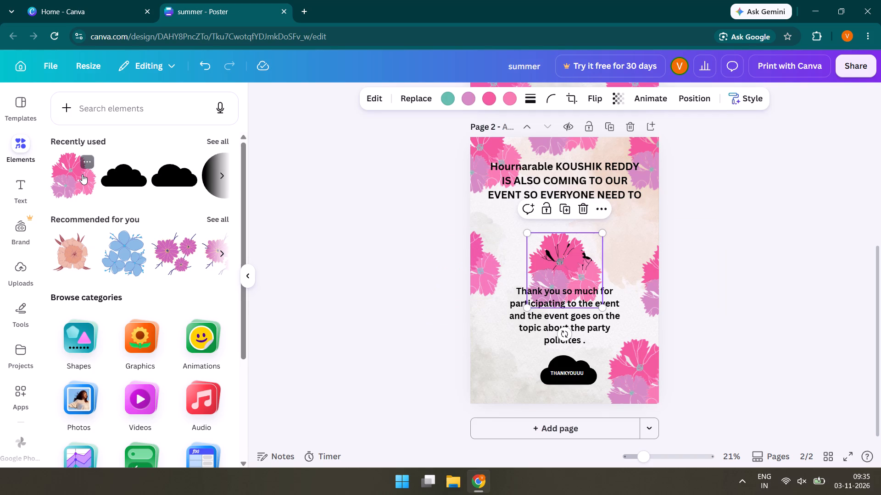
pyautogui.click(82, 174)
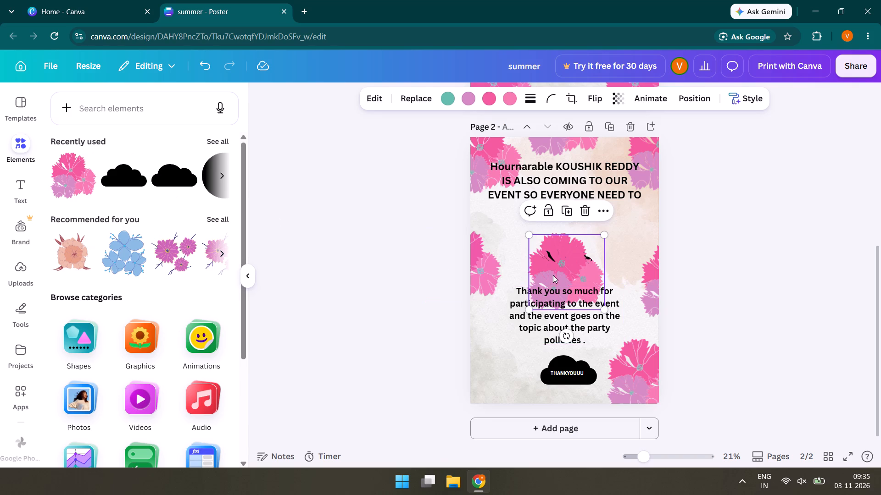
pyautogui.moveTo(553, 275); pyautogui.dragTo(466, 387)
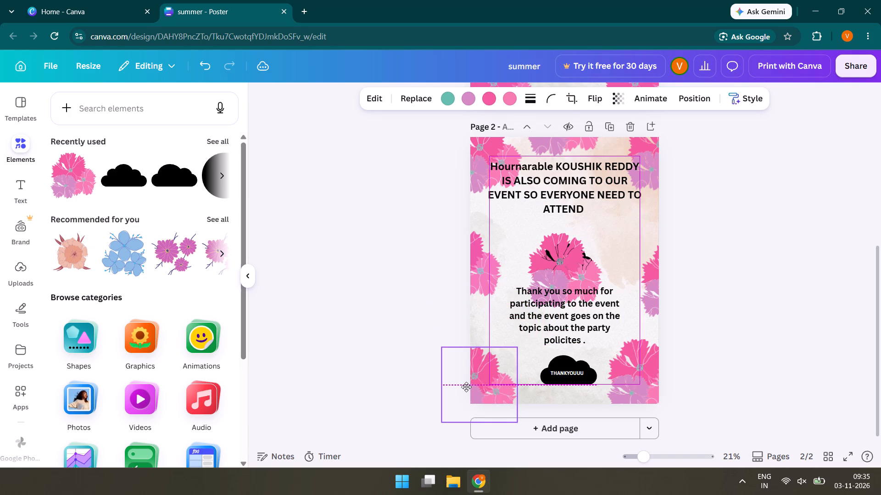
pyautogui.moveTo(466, 387); pyautogui.dragTo(482, 385)
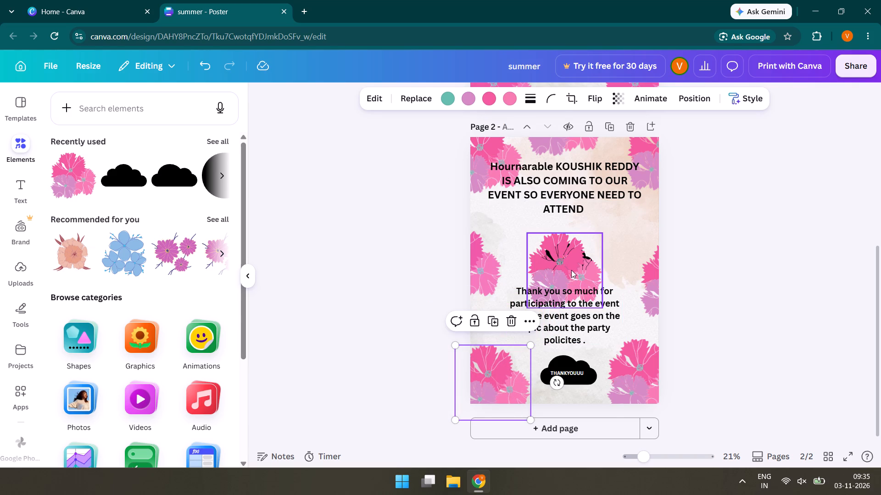
pyautogui.moveTo(571, 270); pyautogui.dragTo(580, 425)
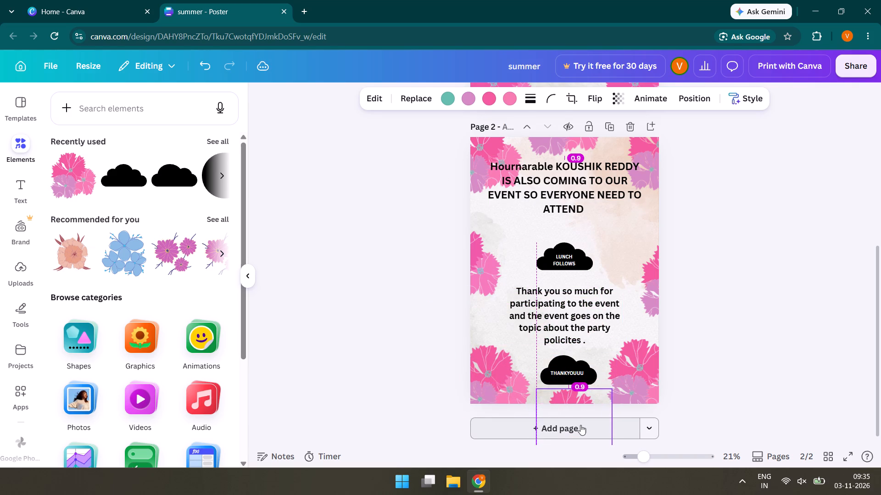
pyautogui.moveTo(580, 425); pyautogui.dragTo(588, 429)
pyautogui.click(713, 236)
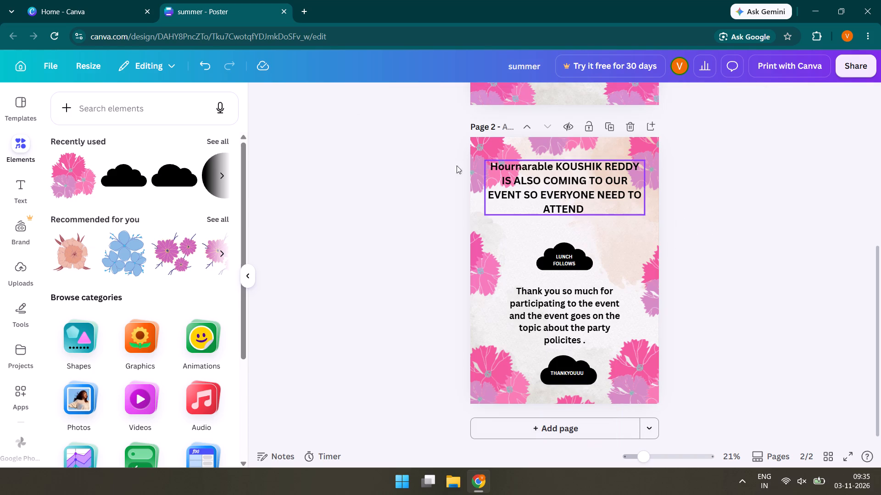
# Add another pink flower on page 2's left edge, just below the existing one and mostly off the page, clear of the thank-you paragraph.
pyautogui.click(86, 176)
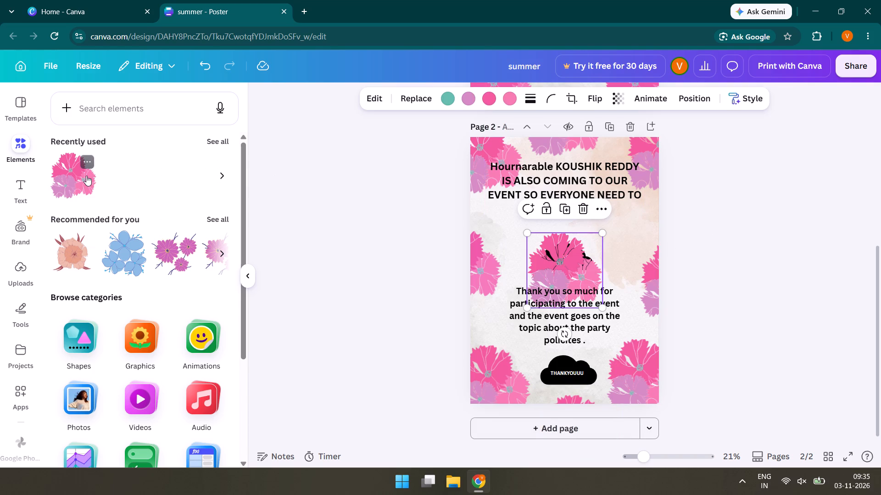
pyautogui.moveTo(553, 257); pyautogui.dragTo(478, 300)
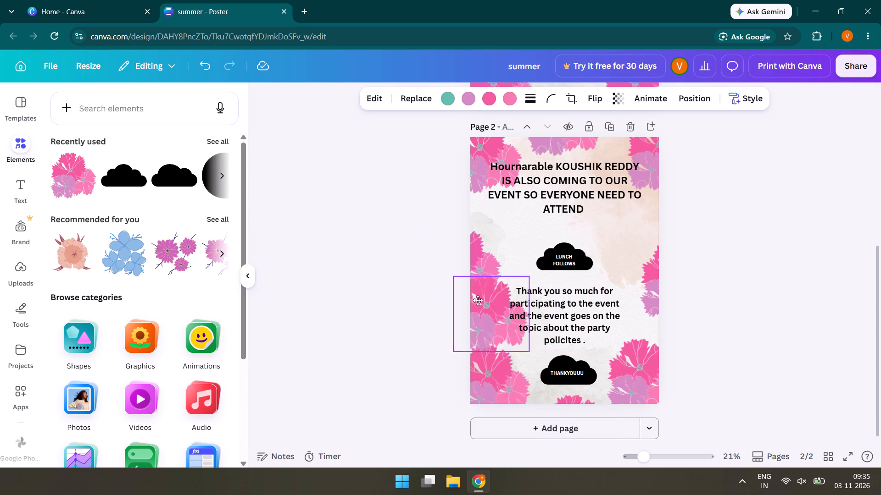
pyautogui.moveTo(478, 300); pyautogui.dragTo(435, 275)
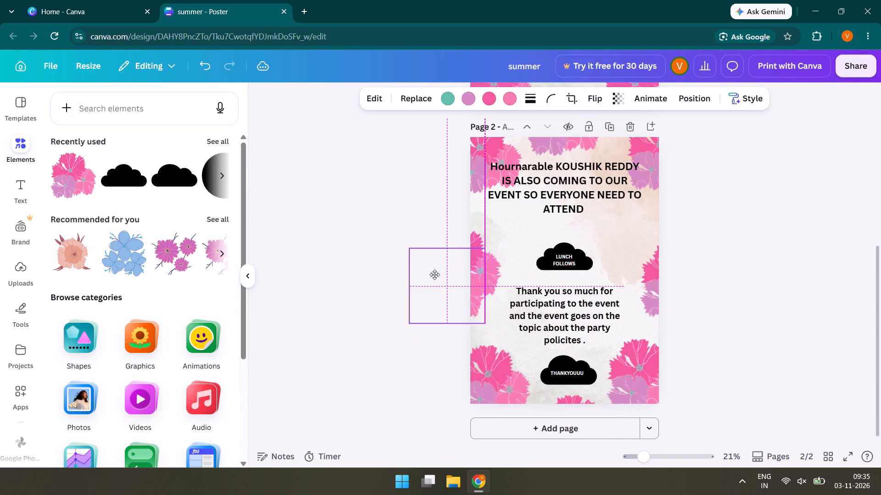
pyautogui.moveTo(435, 275); pyautogui.dragTo(435, 280)
pyautogui.click(329, 253)
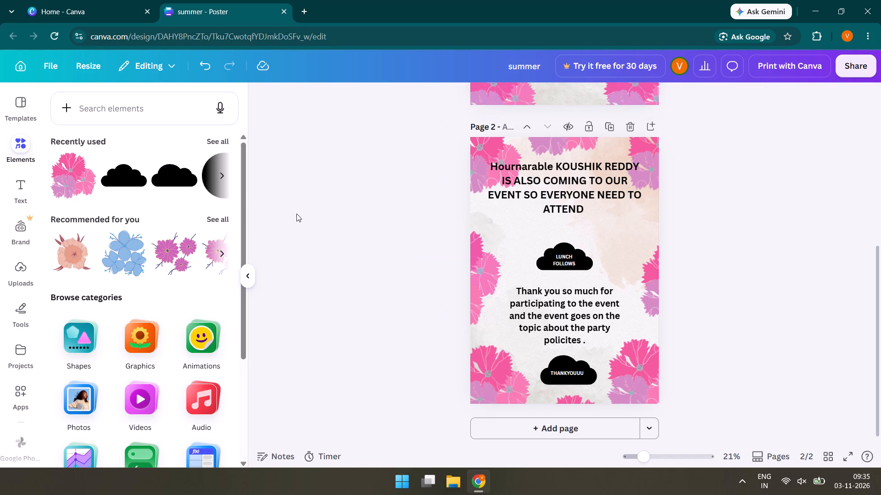
# Add another pink flower on page 2's right edge, just below the top-right corner flower and mostly off the page.
pyautogui.click(69, 163)
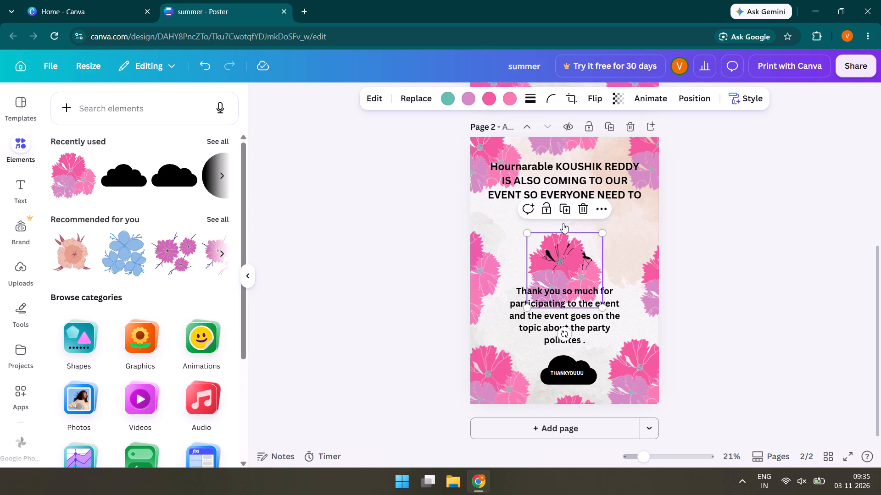
pyautogui.moveTo(571, 268); pyautogui.dragTo(686, 221)
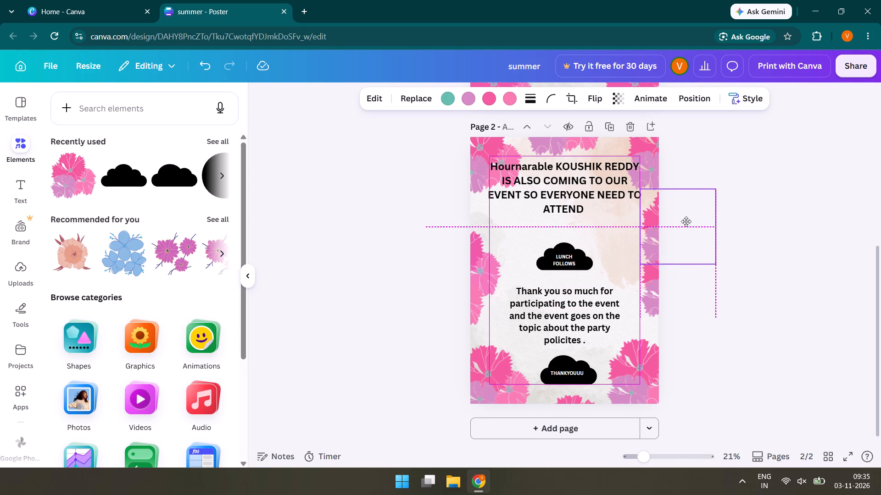
pyautogui.moveTo(686, 221); pyautogui.dragTo(685, 181)
pyautogui.click(778, 294)
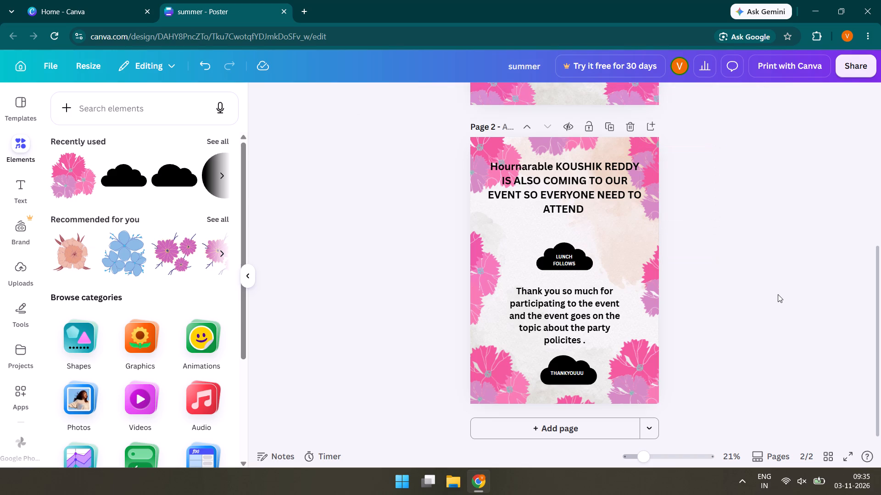
pyautogui.click(806, 360)
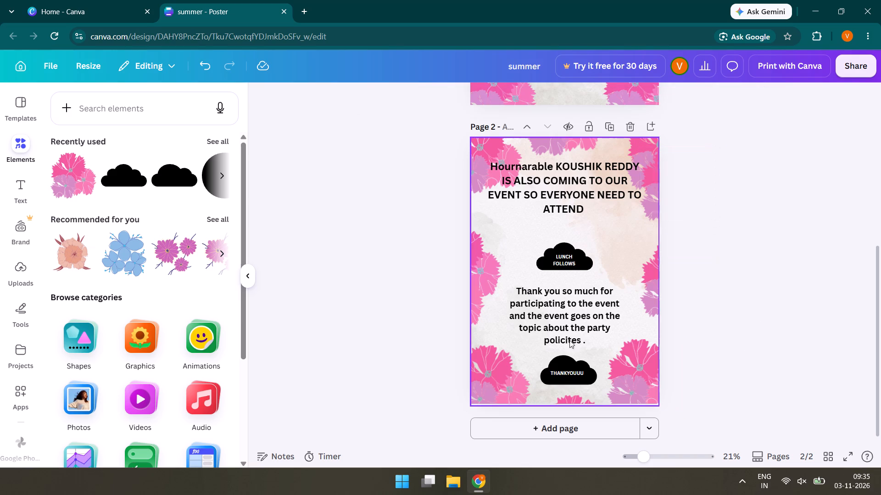
pyautogui.click(365, 302)
# Move the guest announcement heading on page 2 slightly down, keeping it horizontally centred above the lunch cloud.
pyautogui.scroll(-5, 365, 302)
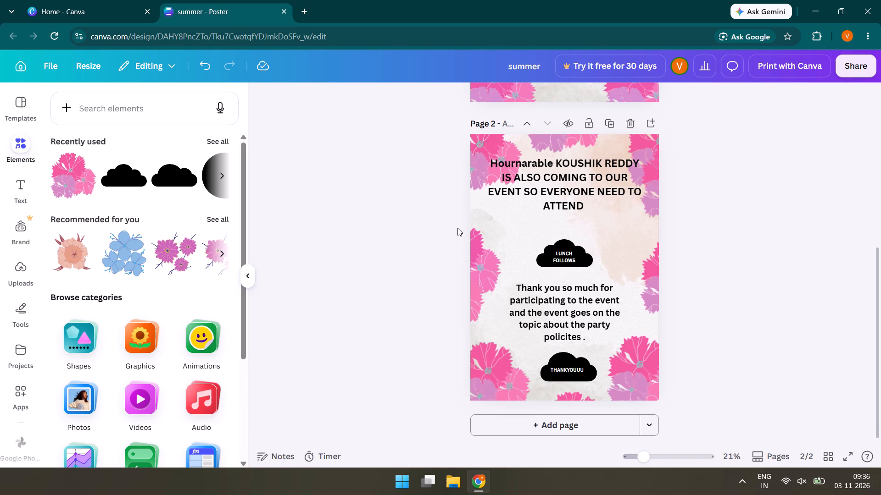
pyautogui.moveTo(585, 170); pyautogui.dragTo(583, 184)
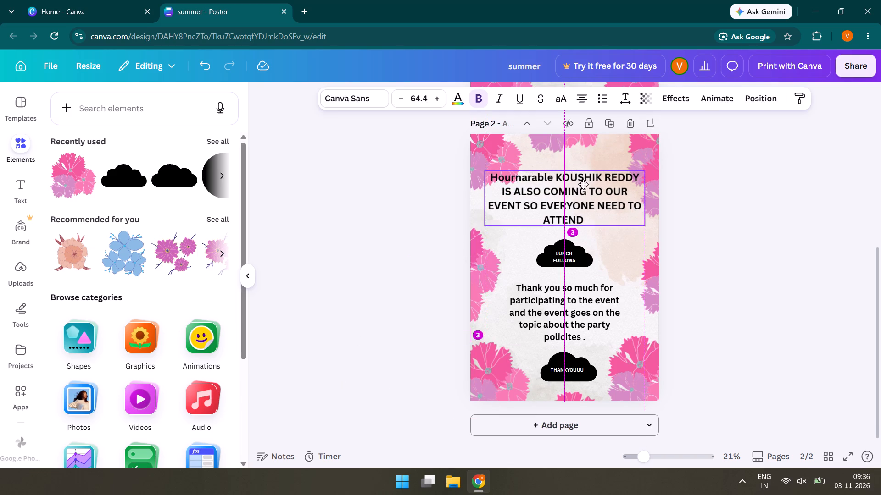
pyautogui.moveTo(583, 184); pyautogui.dragTo(586, 183)
pyautogui.click(348, 188)
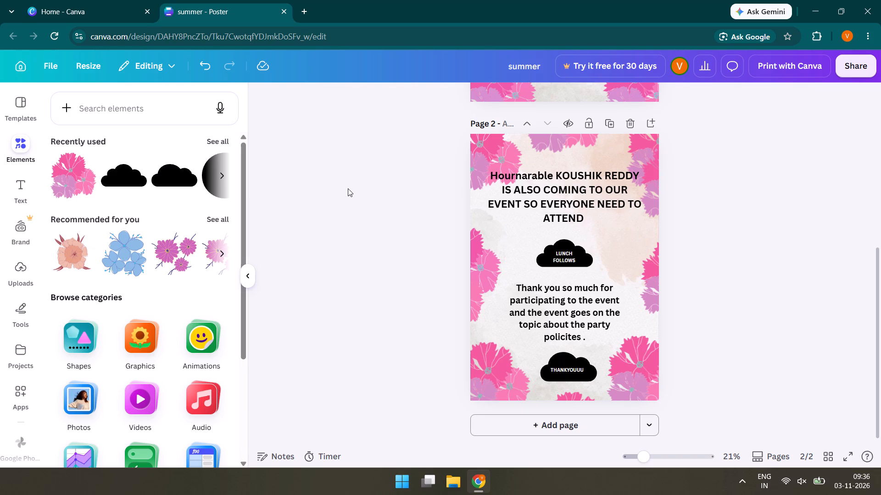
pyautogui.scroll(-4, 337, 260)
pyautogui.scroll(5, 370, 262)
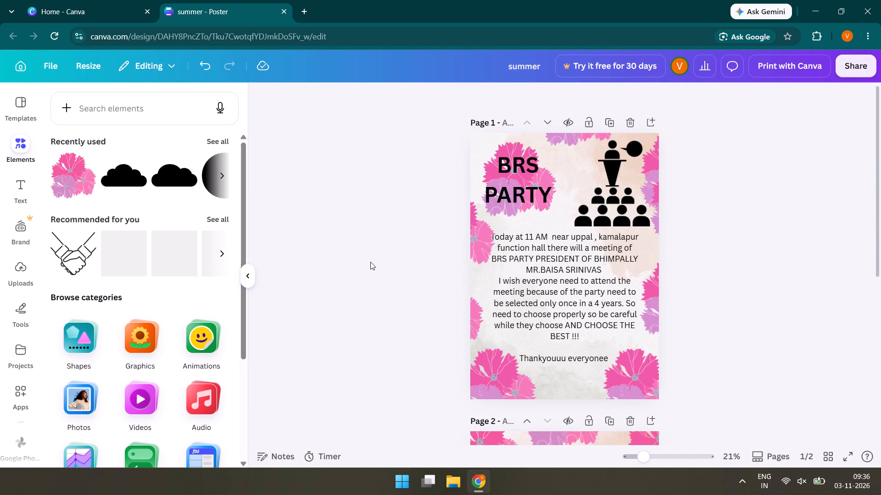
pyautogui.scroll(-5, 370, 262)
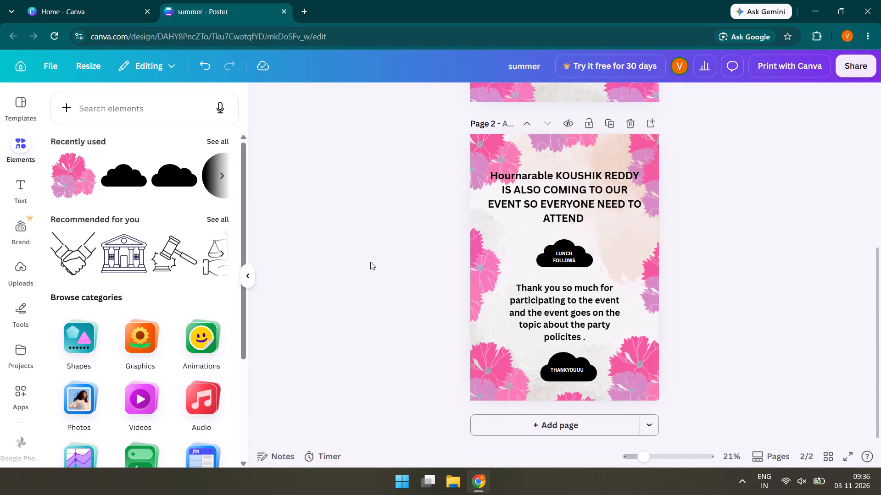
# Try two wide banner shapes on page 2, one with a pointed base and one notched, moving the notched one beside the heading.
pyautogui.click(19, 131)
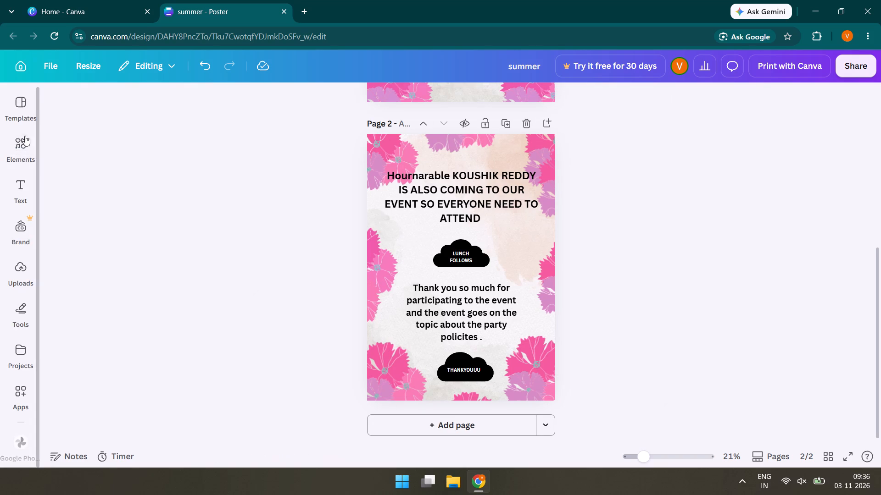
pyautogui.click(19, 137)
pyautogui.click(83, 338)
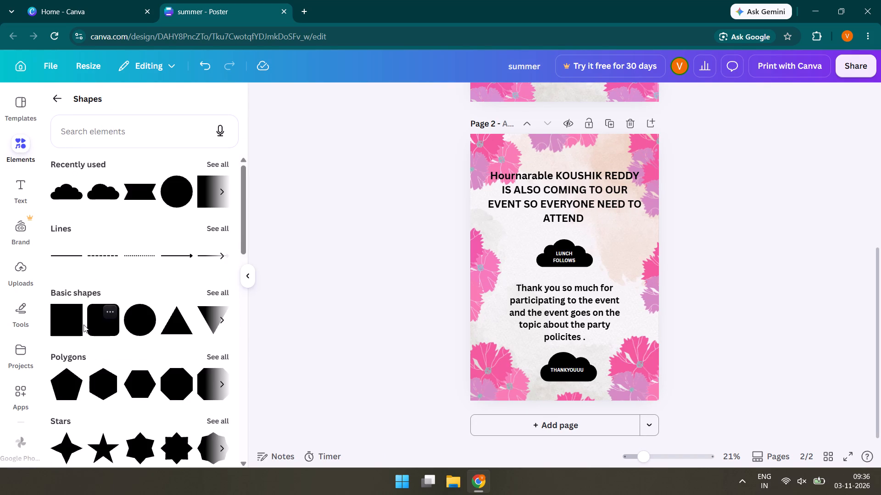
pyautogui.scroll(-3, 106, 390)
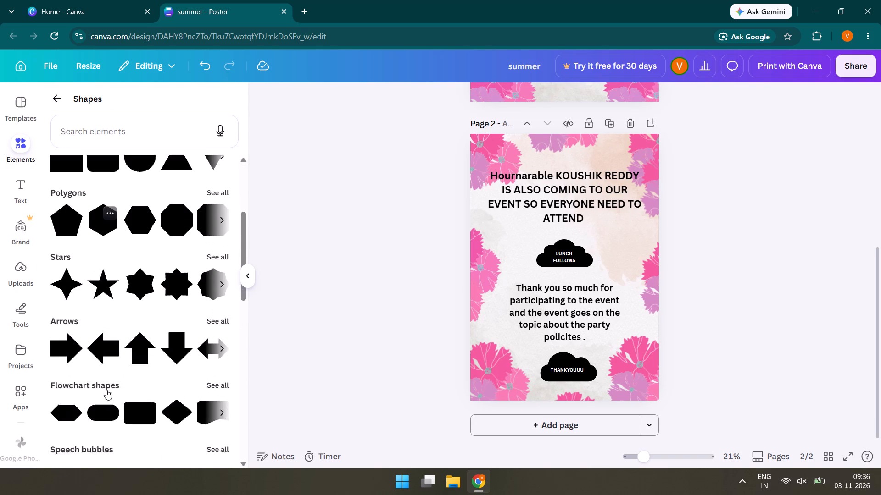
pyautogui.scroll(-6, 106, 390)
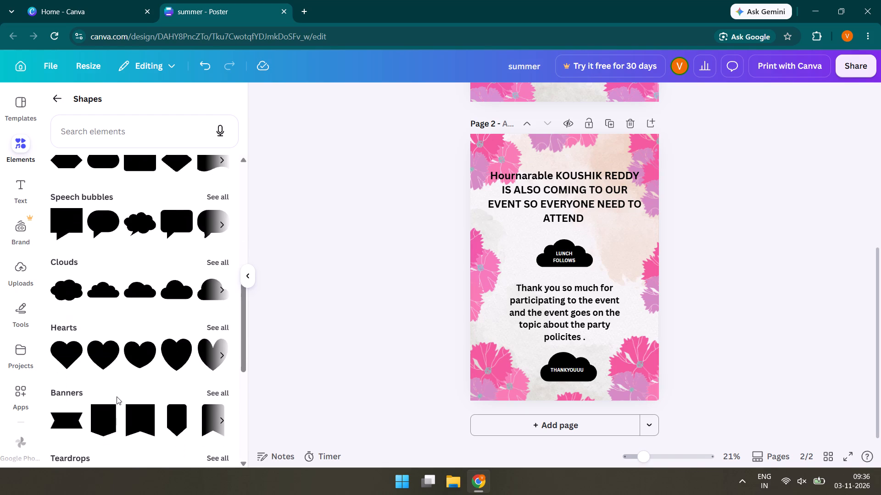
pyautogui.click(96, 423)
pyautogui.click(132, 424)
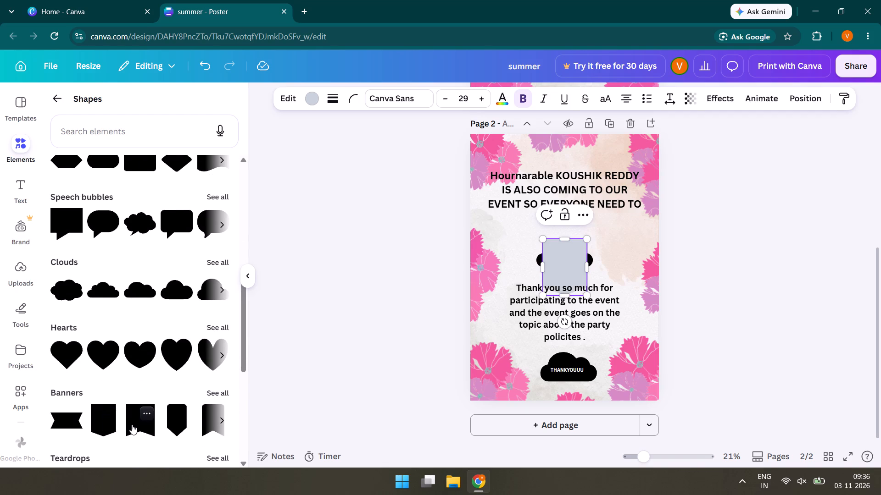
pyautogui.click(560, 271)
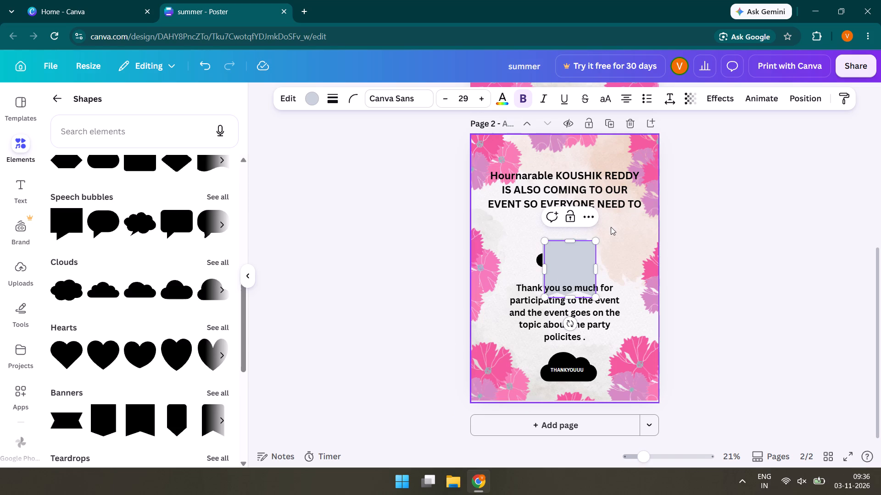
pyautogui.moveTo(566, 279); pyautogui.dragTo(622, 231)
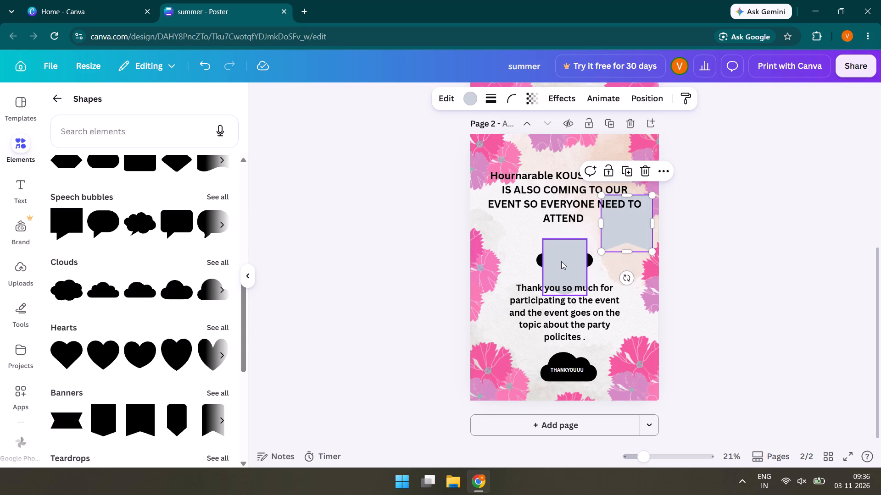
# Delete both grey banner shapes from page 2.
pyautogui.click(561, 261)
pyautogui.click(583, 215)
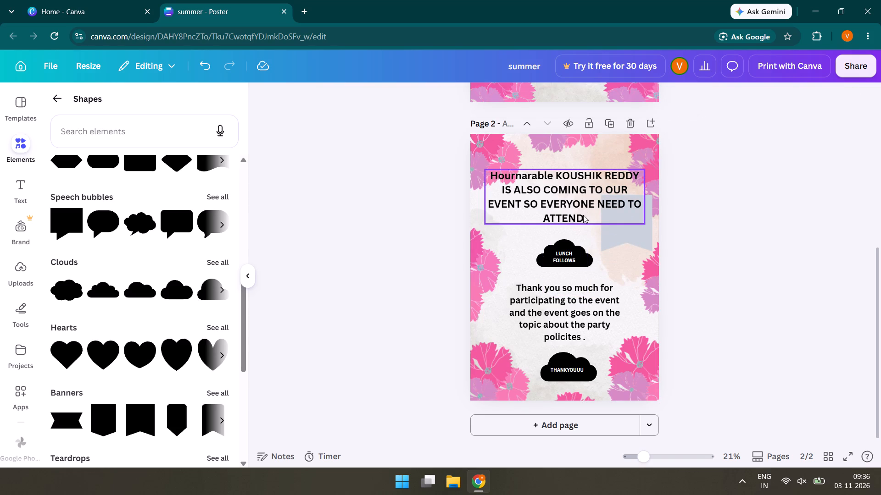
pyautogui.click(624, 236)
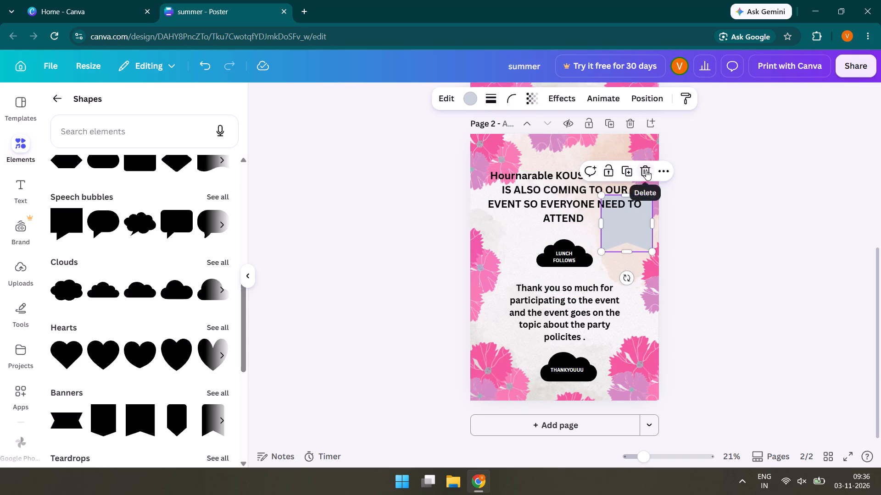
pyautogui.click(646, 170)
# Add the narrow pointed banner shape to page 2 and label it "BRS PARTY" on two lines.
pyautogui.scroll(-1, 162, 313)
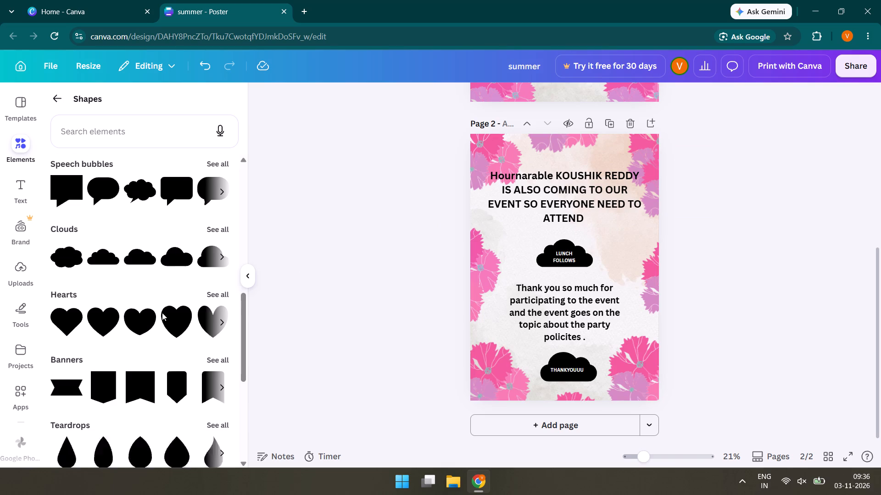
pyautogui.scroll(-1, 162, 313)
pyautogui.click(175, 317)
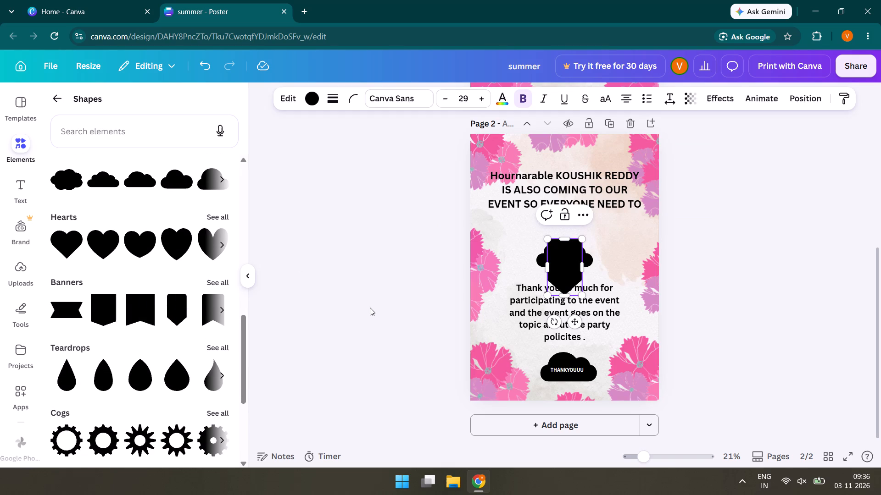
pyautogui.write('BRS')
pyautogui.press('space')
pyautogui.press('Return')
pyautogui.write('PARTY')
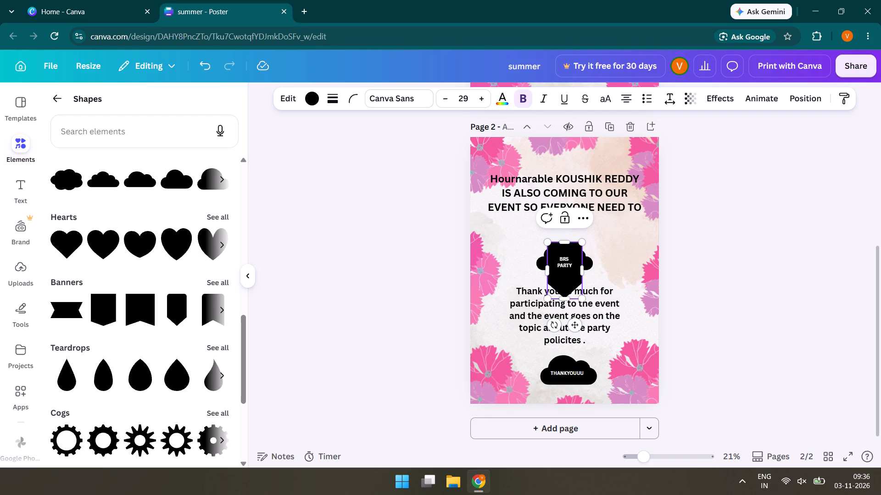
# Shorten the BRS PARTY banner on page 2 and move it just right of the lunch cloud, below the heading.
pyautogui.moveTo(563, 296); pyautogui.dragTo(563, 261)
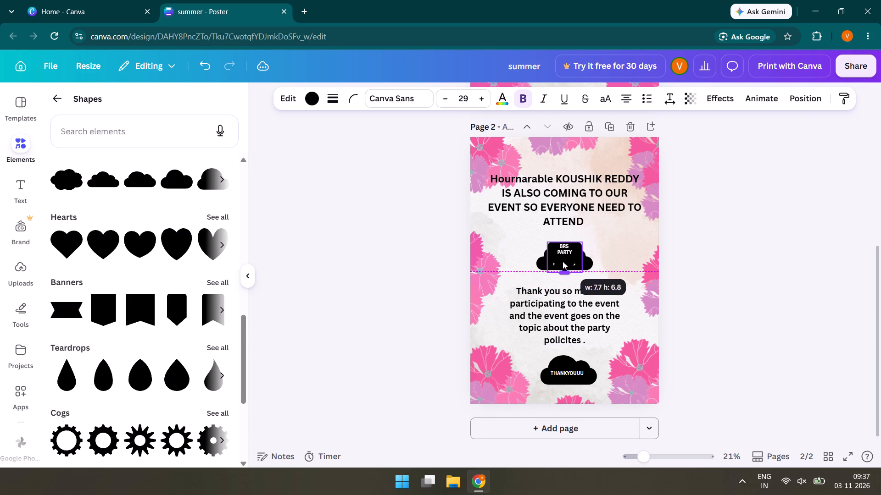
pyautogui.moveTo(563, 261); pyautogui.dragTo(563, 280)
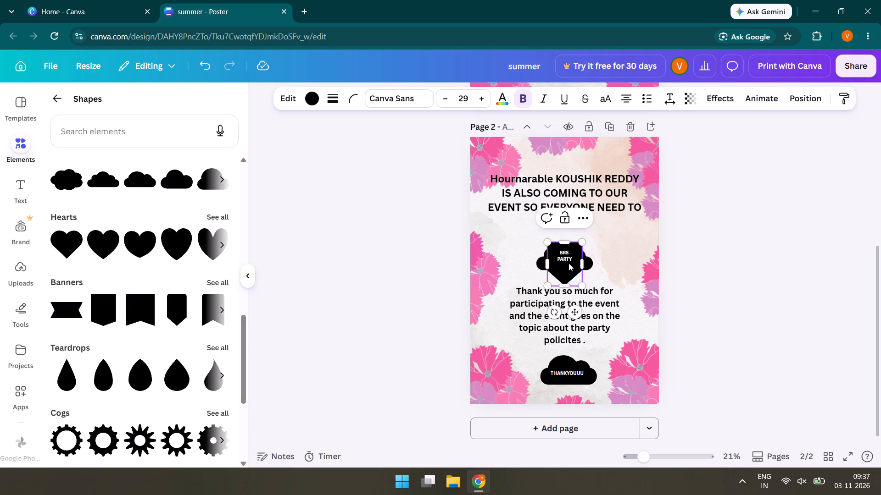
pyautogui.moveTo(569, 263); pyautogui.dragTo(619, 248)
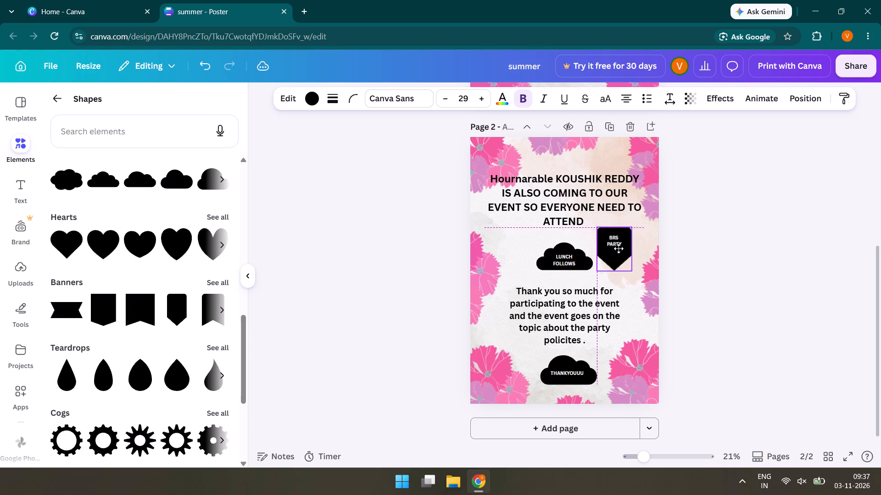
pyautogui.moveTo(619, 248); pyautogui.dragTo(625, 243)
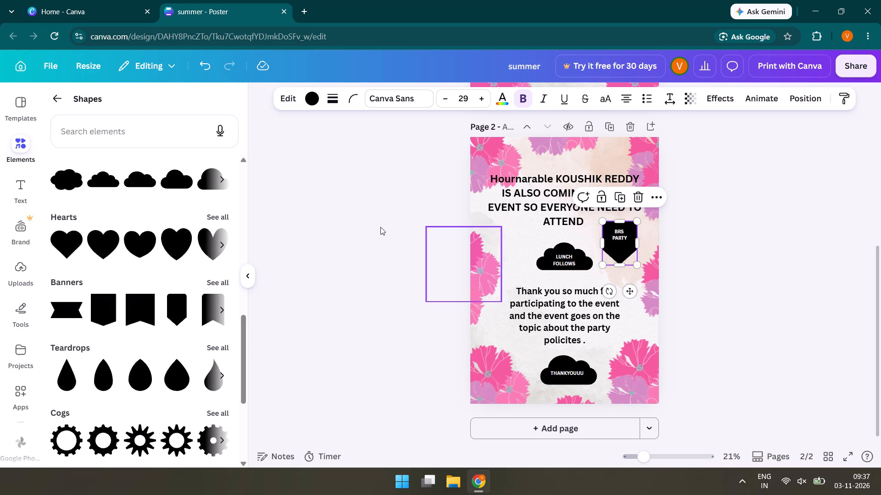
pyautogui.click(328, 232)
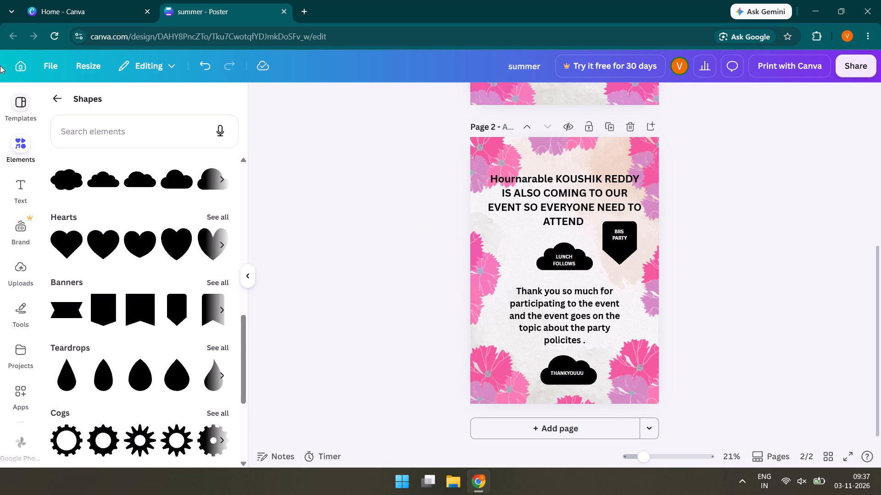
# Add the recently used pink flower to page 2, shrink it and place it inside the BRS PARTY banner beneath the label.
pyautogui.click(63, 101)
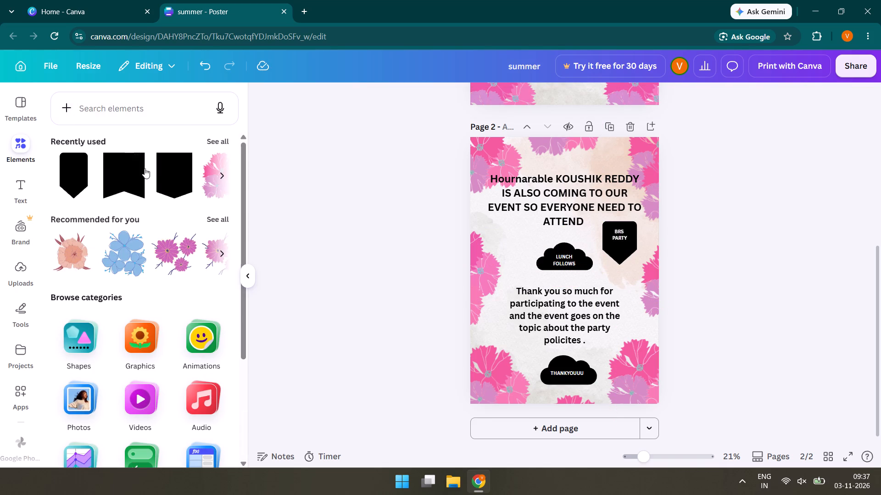
pyautogui.click(205, 190)
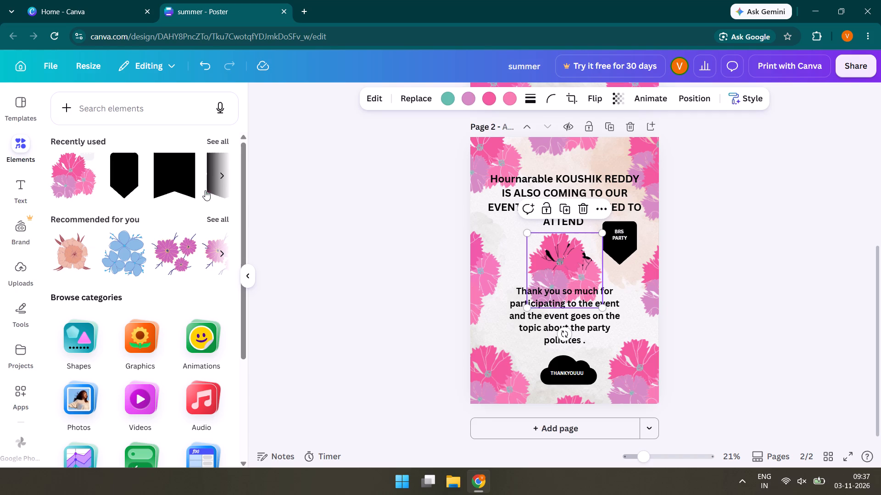
pyautogui.moveTo(527, 234); pyautogui.dragTo(607, 275)
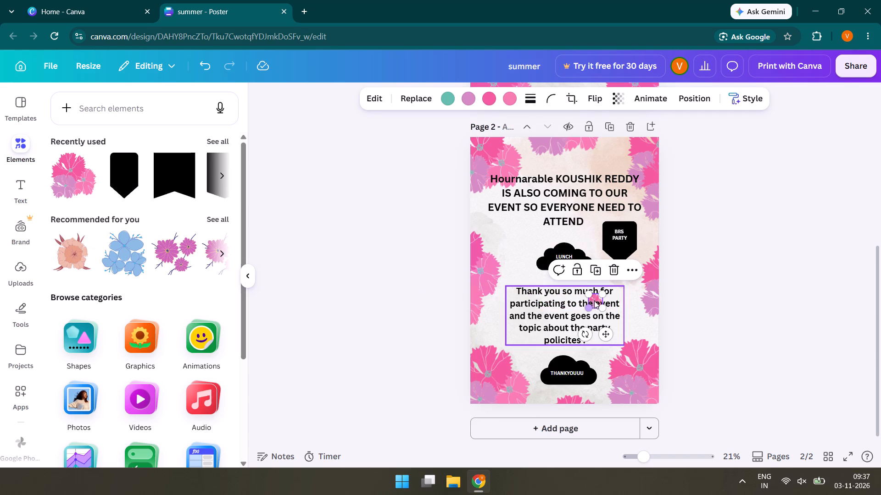
pyautogui.moveTo(597, 300); pyautogui.dragTo(617, 249)
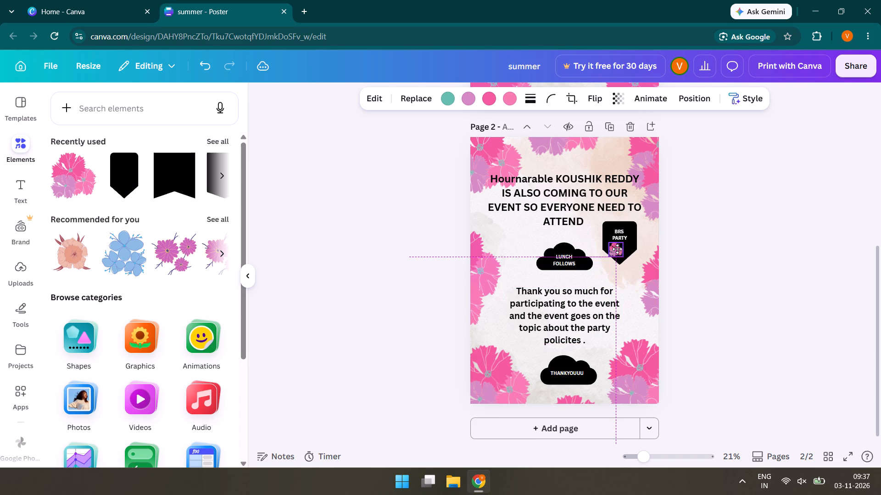
pyautogui.moveTo(617, 249); pyautogui.dragTo(620, 247)
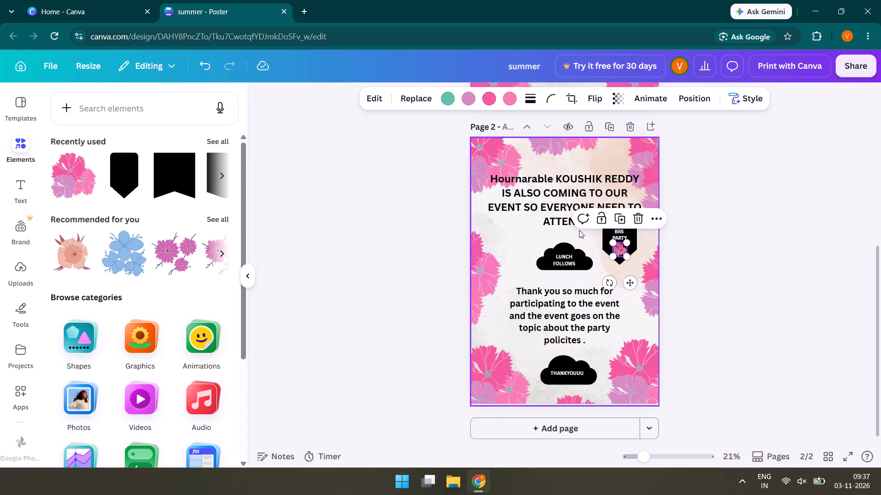
pyautogui.click(584, 237)
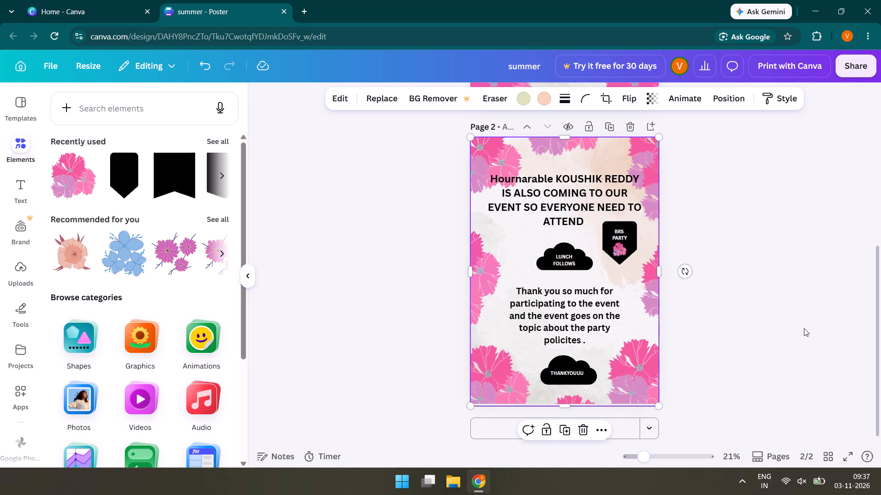
pyautogui.click(804, 328)
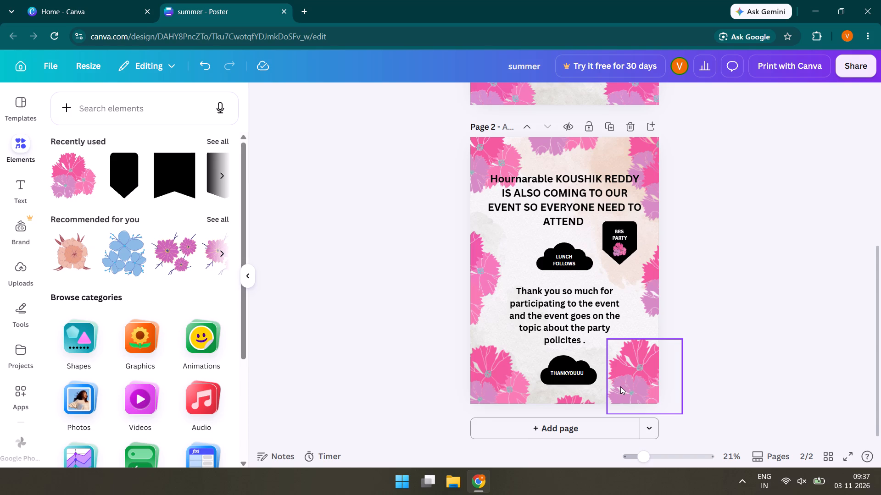
# Review the layout of both poster pages.
pyautogui.scroll(-2, 620, 386)
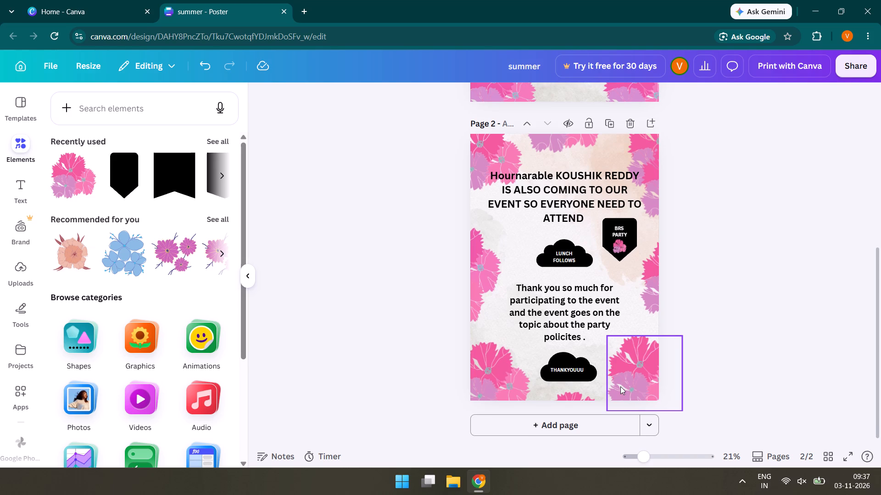
pyautogui.scroll(-1, 620, 386)
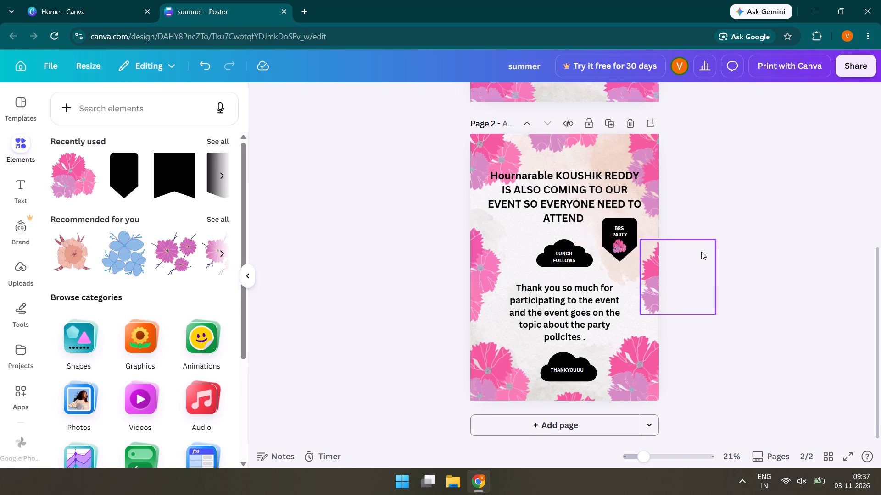
pyautogui.scroll(2, 697, 193)
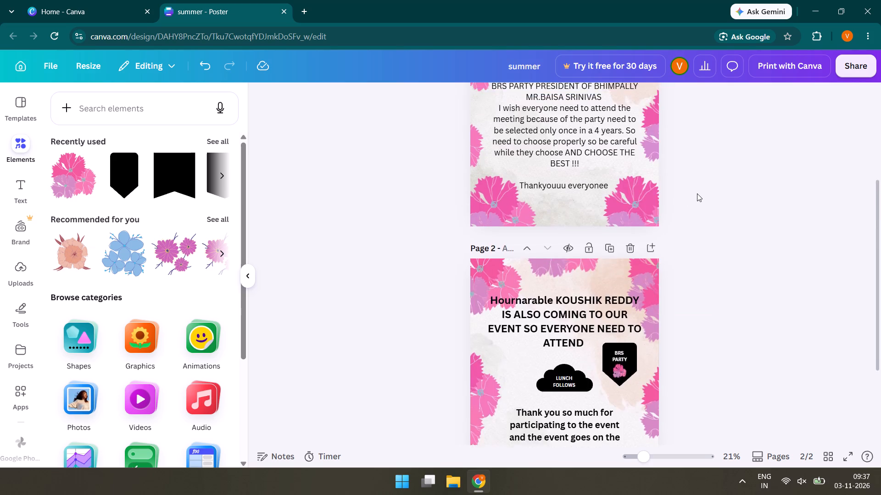
pyautogui.scroll(3, 697, 193)
pyautogui.scroll(-1, 647, 232)
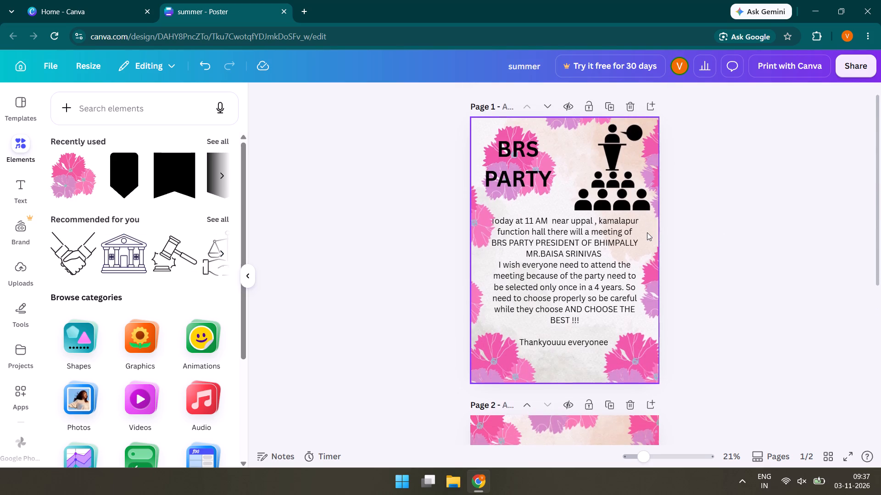
pyautogui.scroll(-5, 647, 232)
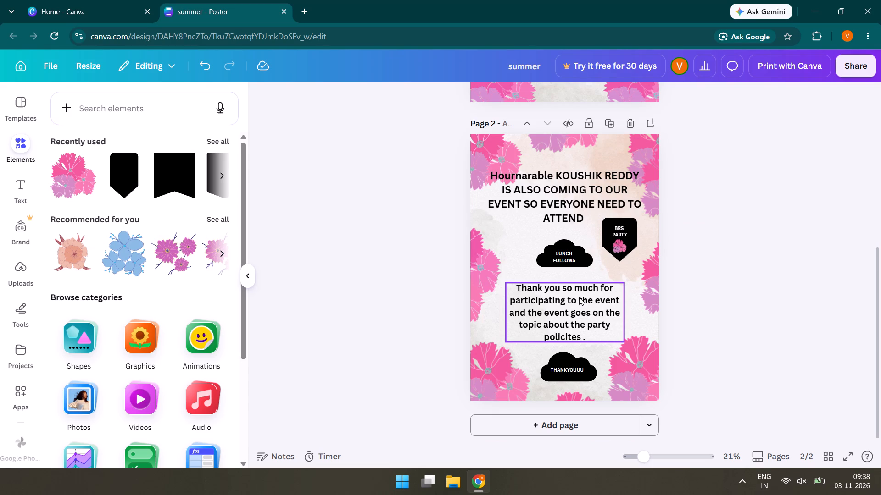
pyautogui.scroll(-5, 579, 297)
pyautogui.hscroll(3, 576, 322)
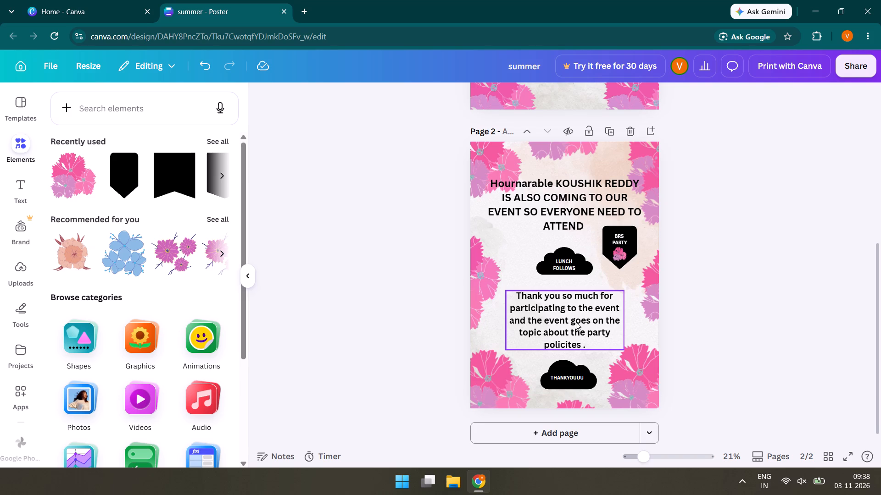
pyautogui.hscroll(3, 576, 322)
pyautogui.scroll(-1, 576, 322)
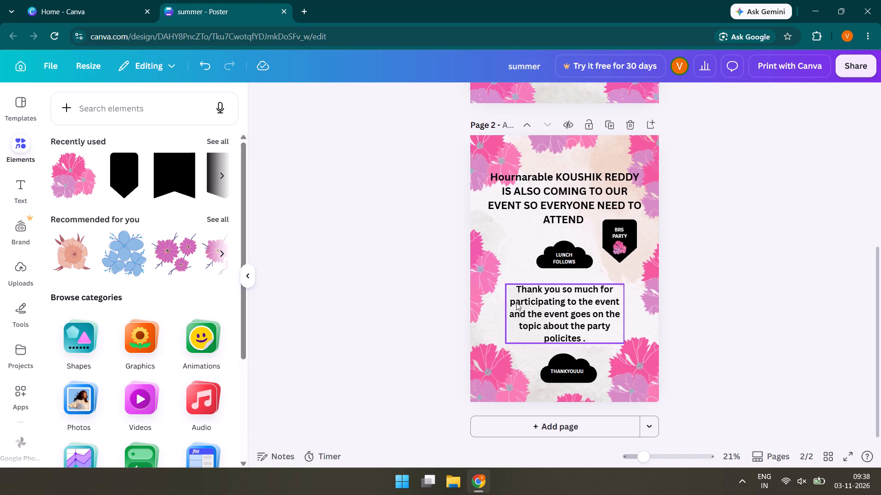
# Resize the guest announcement heading's text box on page 2 so the text wraps onto three lines within a slightly narrower width than the page.
pyautogui.click(532, 217)
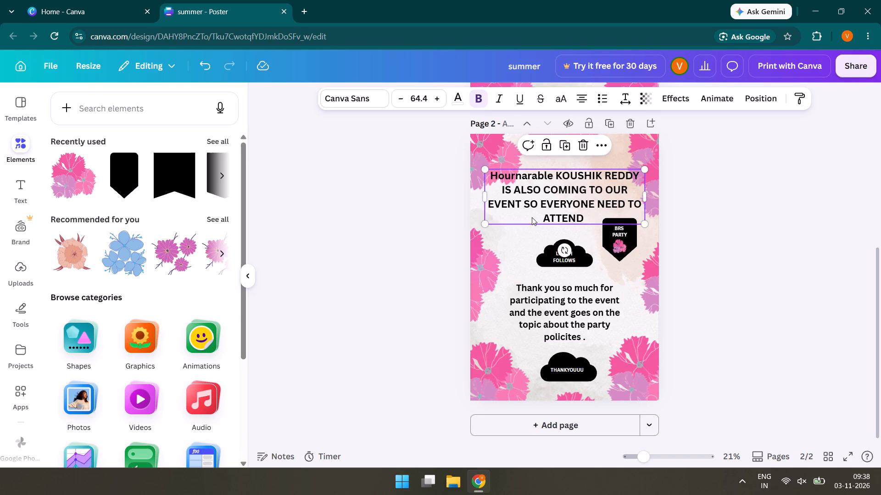
pyautogui.click(532, 217)
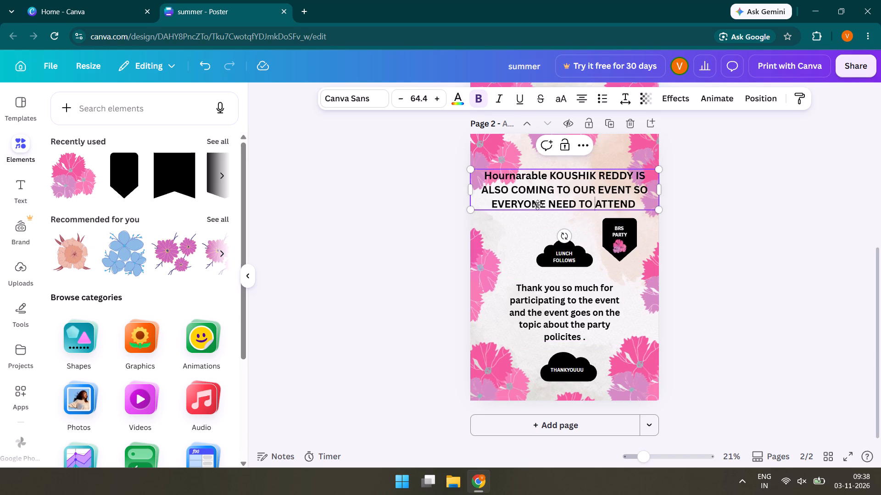
pyautogui.click(543, 196)
pyautogui.doubleClick(543, 196)
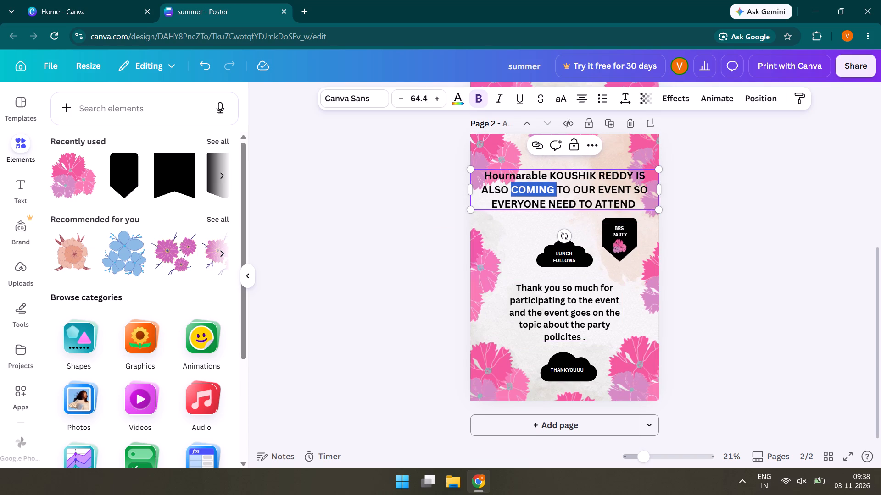
pyautogui.doubleClick(658, 191)
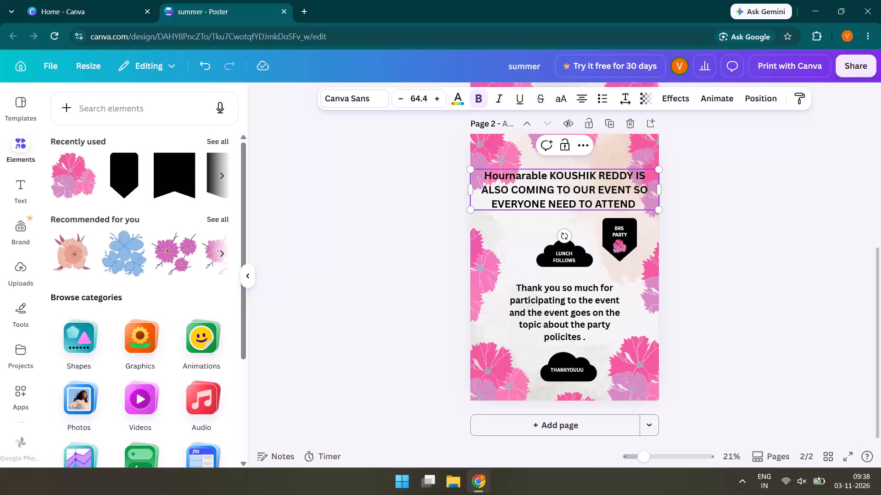
pyautogui.click(660, 191)
pyautogui.moveTo(660, 191); pyautogui.dragTo(644, 194)
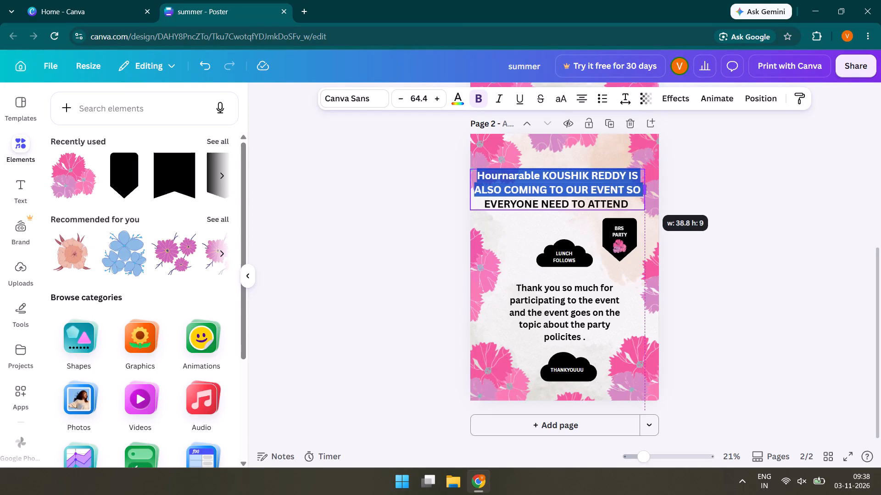
pyautogui.moveTo(644, 194); pyautogui.dragTo(630, 198)
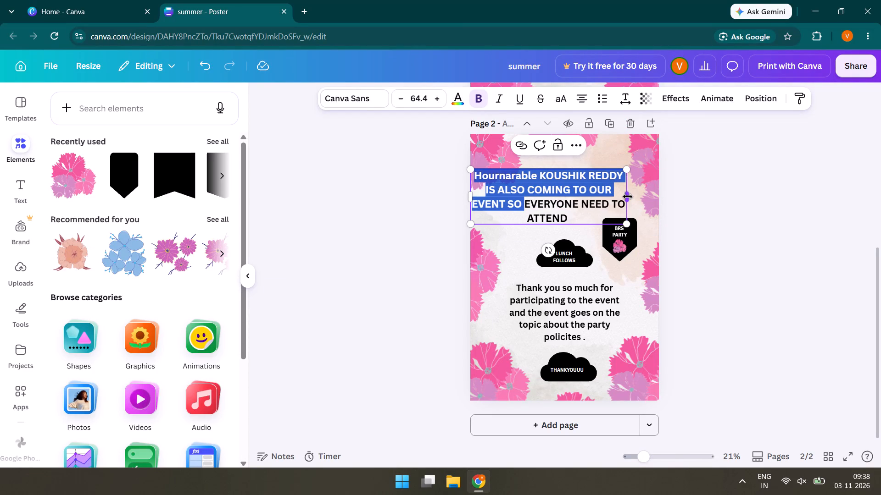
pyautogui.moveTo(628, 197); pyautogui.dragTo(641, 198)
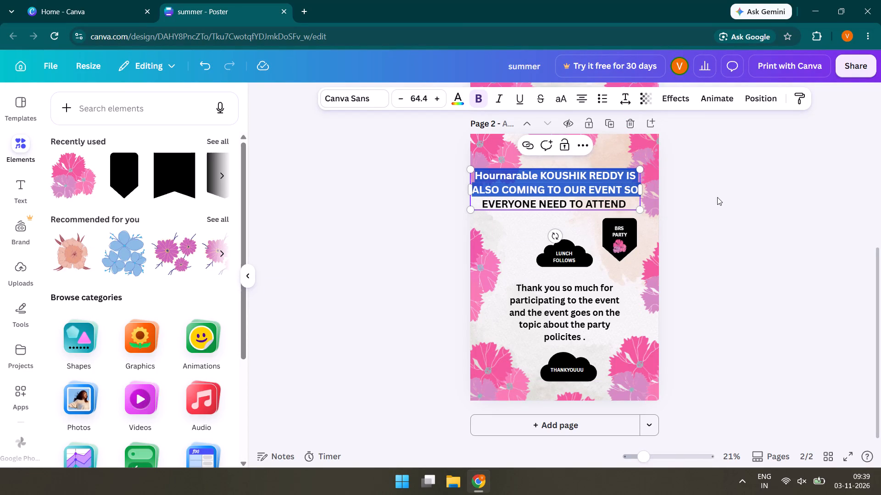
pyautogui.click(717, 197)
# Move the guest announcement heading on page 2 slightly up and toward the page's right edge.
pyautogui.moveTo(585, 189); pyautogui.dragTo(603, 185)
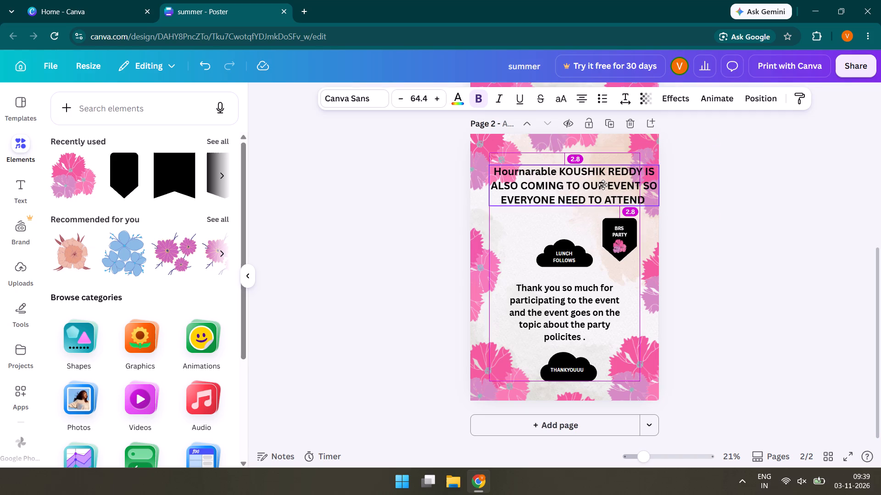
pyautogui.moveTo(603, 185); pyautogui.dragTo(597, 185)
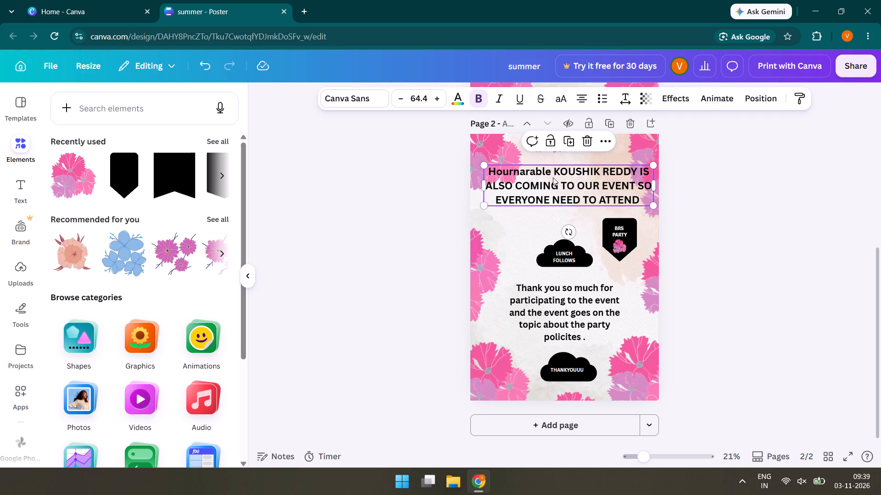
# Replace the heading's first word, Hournarable, with HOURARABLE in capitals.
pyautogui.doubleClick(551, 174)
pyautogui.click(551, 174)
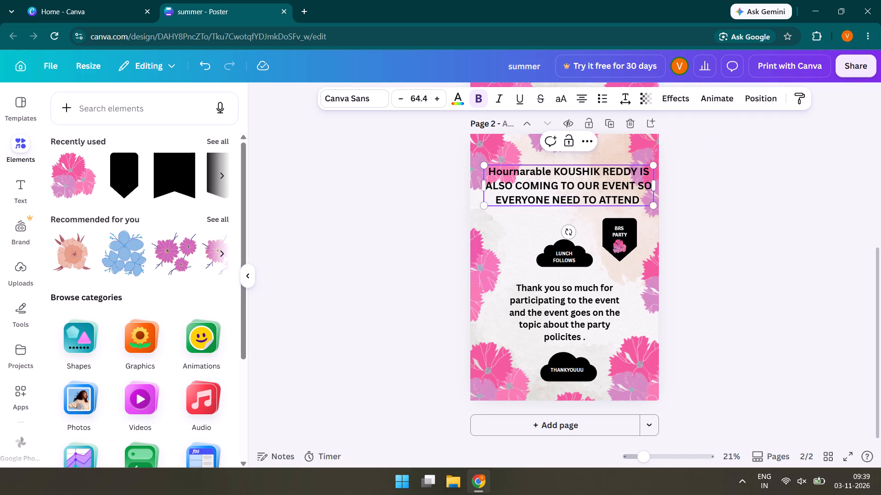
pyautogui.press('BackSpace')
pyautogui.press('BackSpace')
pyautogui.press('BackSpace')
pyautogui.press('BackSpace')
pyautogui.press('BackSpace')
pyautogui.press('BackSpace')
pyautogui.press('BackSpace')
pyautogui.press('BackSpace')
pyautogui.press('BackSpace')
pyautogui.press('BackSpace')
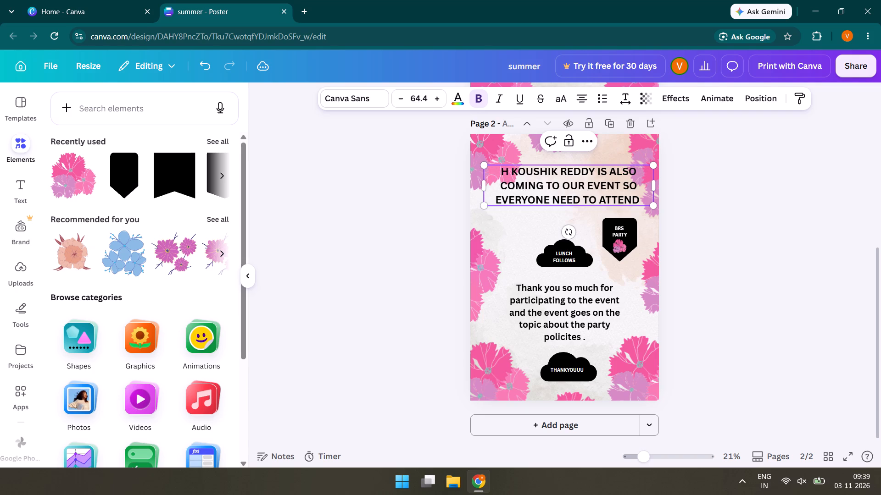
pyautogui.write('OURARABLE')
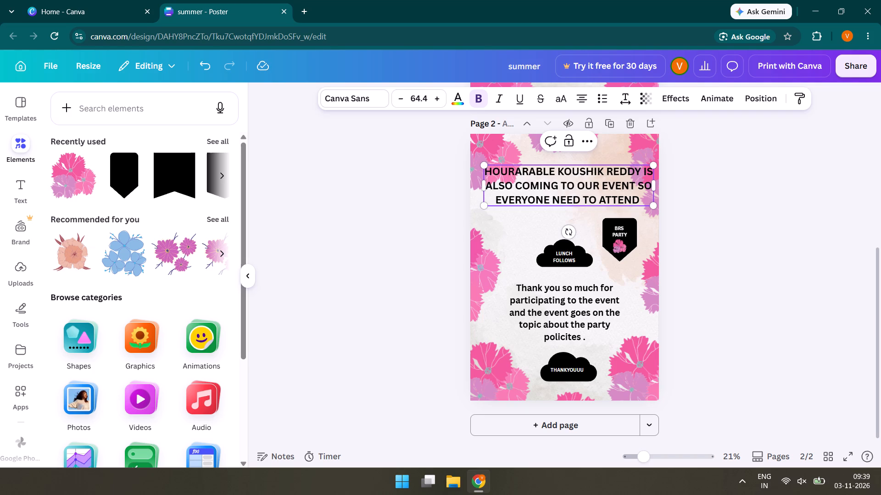
pyautogui.click(750, 257)
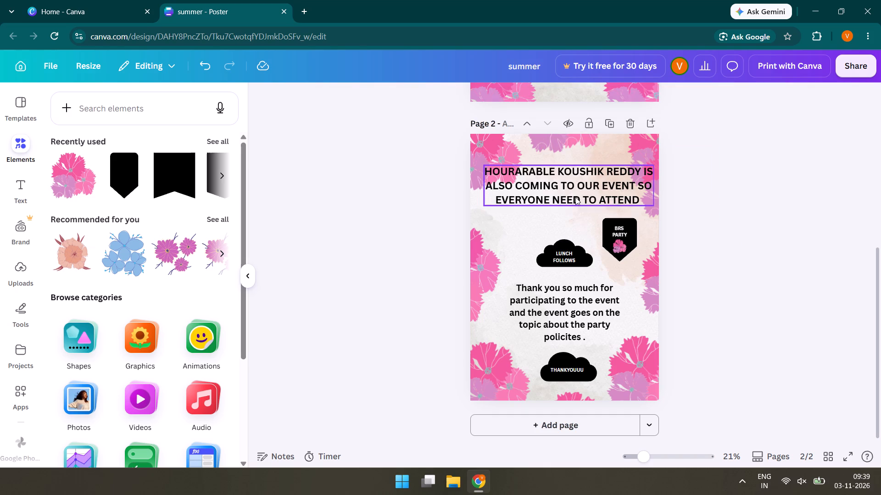
# Shift the guest announcement heading slightly left so it is centred horizontally on page 2.
pyautogui.moveTo(575, 197); pyautogui.dragTo(571, 198)
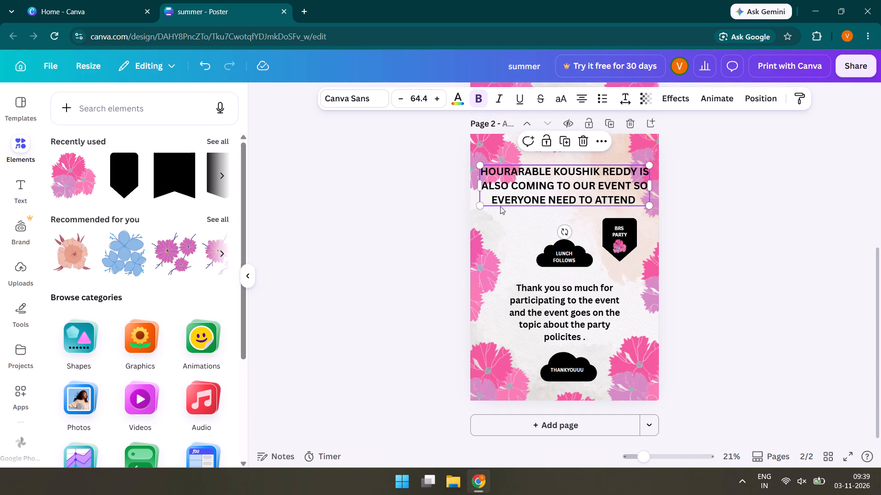
pyautogui.click(418, 204)
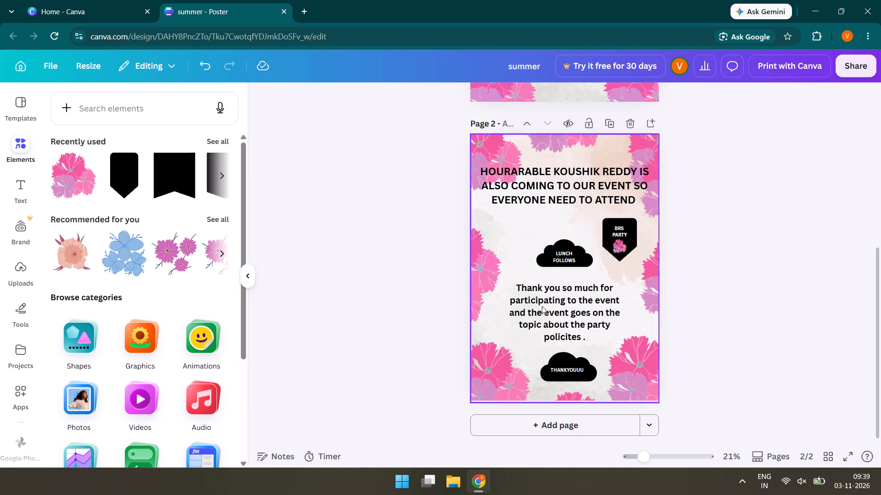
pyautogui.click(697, 365)
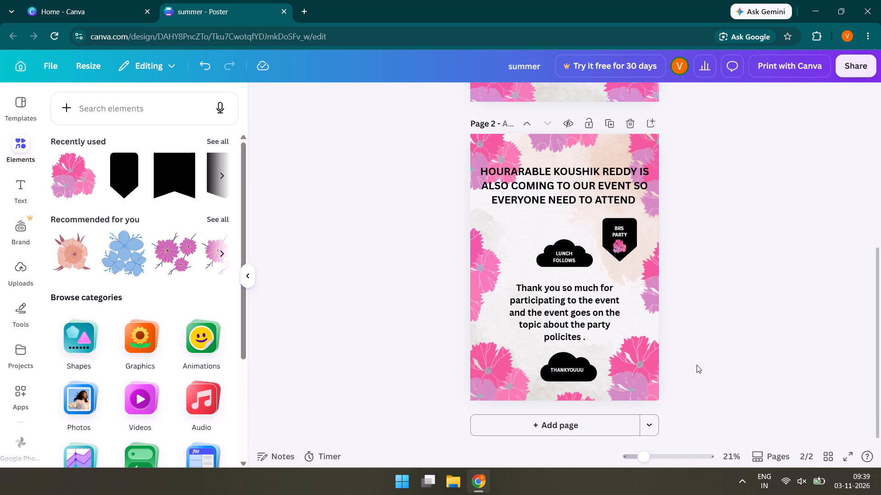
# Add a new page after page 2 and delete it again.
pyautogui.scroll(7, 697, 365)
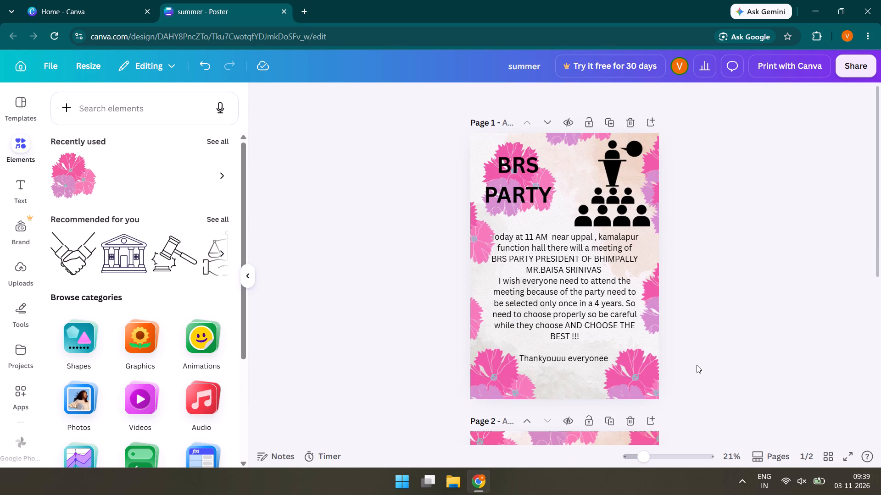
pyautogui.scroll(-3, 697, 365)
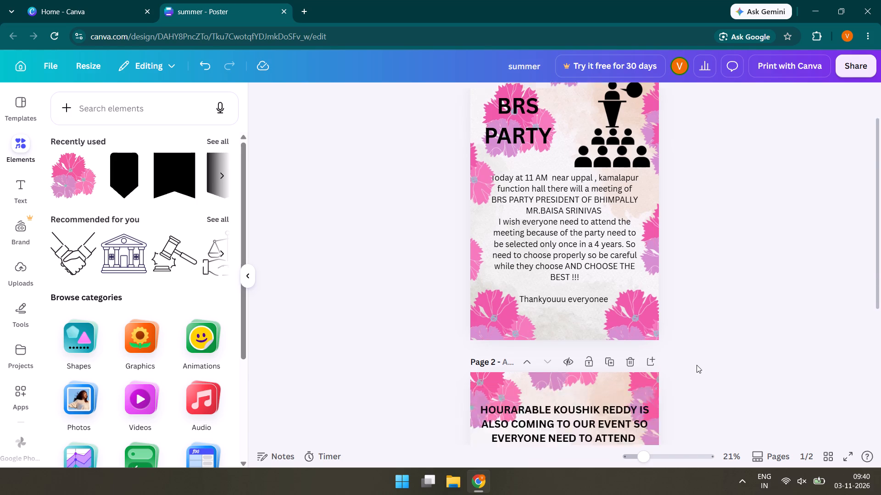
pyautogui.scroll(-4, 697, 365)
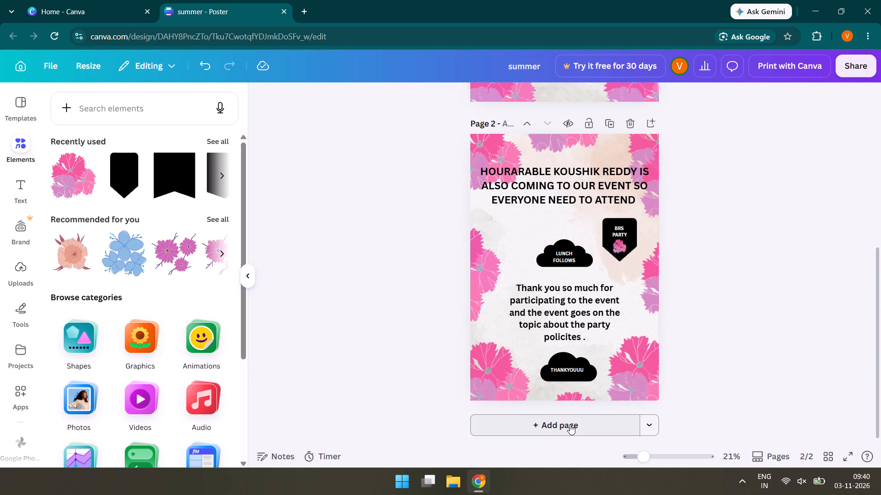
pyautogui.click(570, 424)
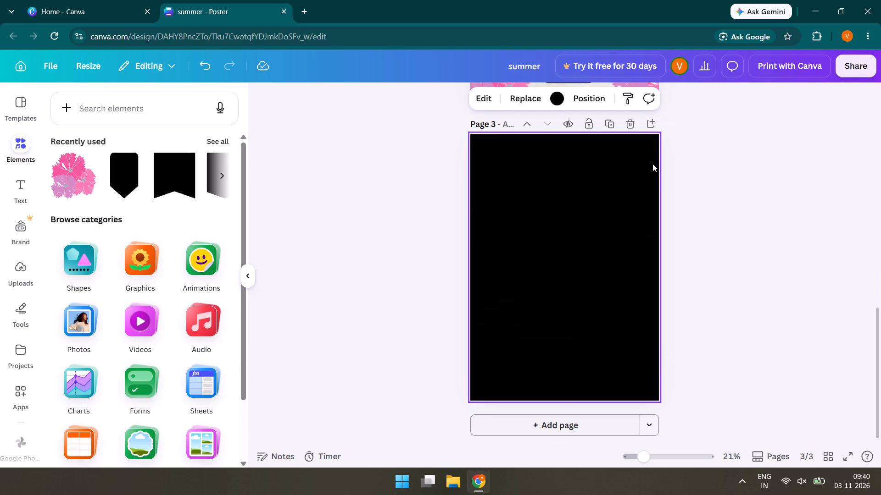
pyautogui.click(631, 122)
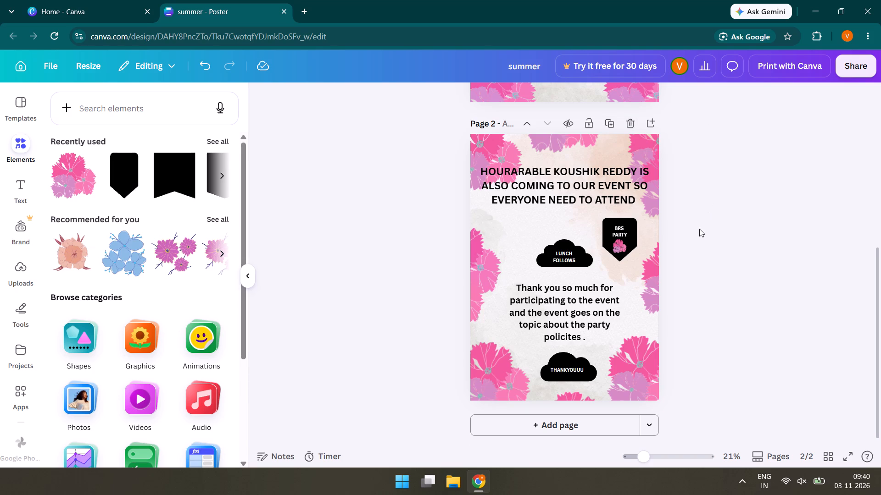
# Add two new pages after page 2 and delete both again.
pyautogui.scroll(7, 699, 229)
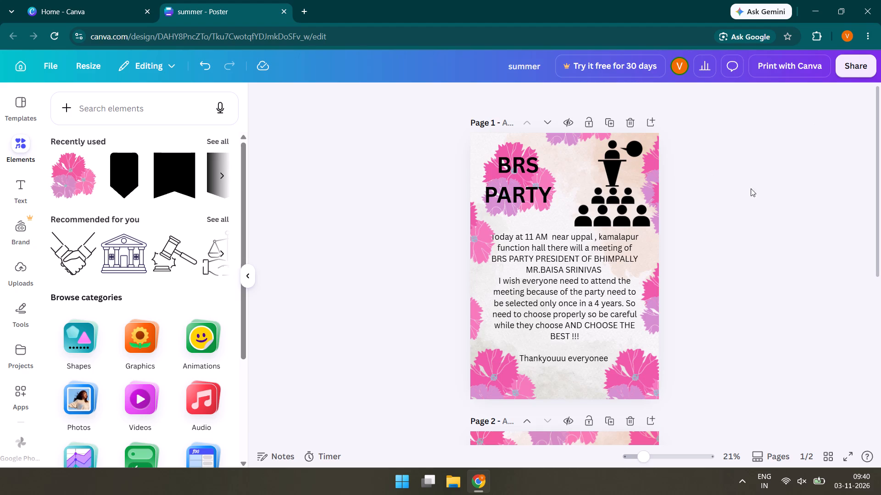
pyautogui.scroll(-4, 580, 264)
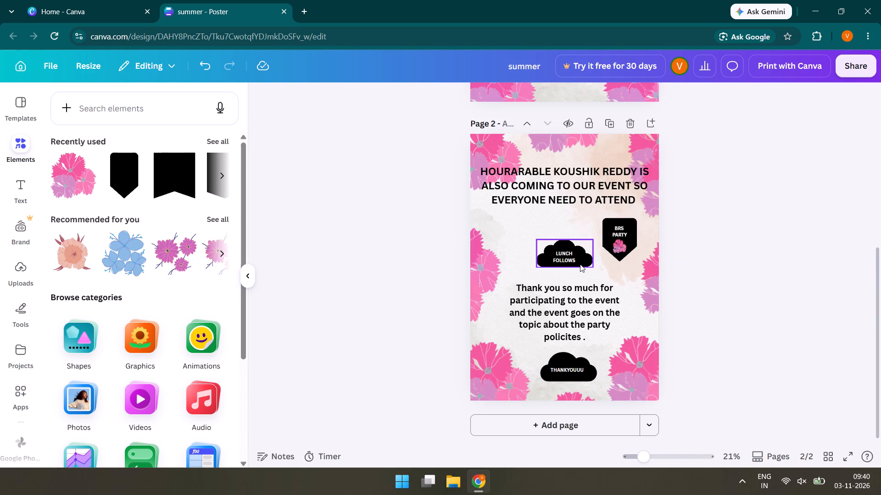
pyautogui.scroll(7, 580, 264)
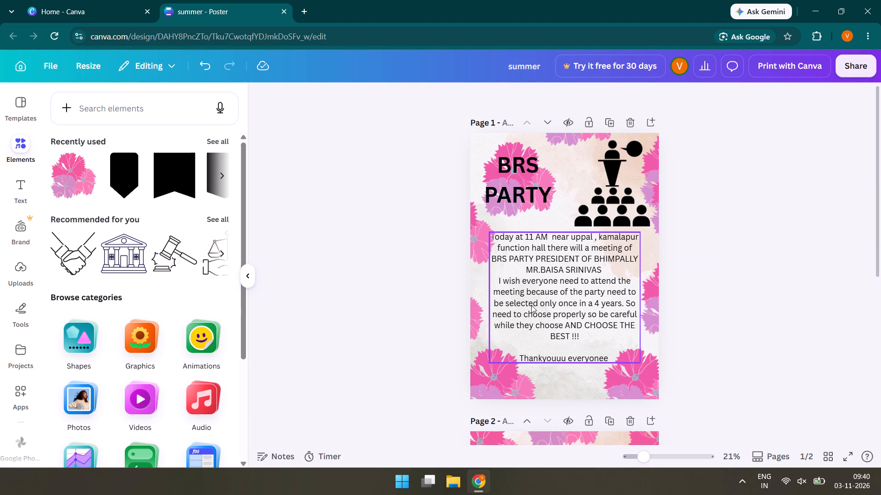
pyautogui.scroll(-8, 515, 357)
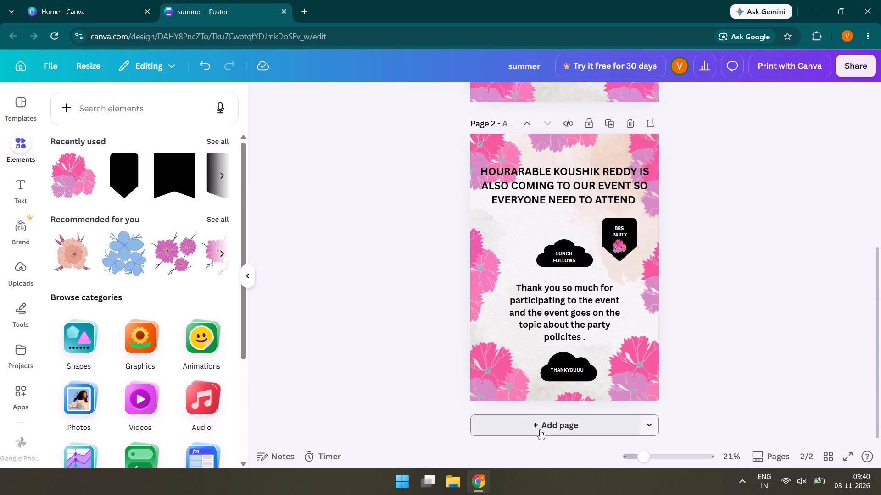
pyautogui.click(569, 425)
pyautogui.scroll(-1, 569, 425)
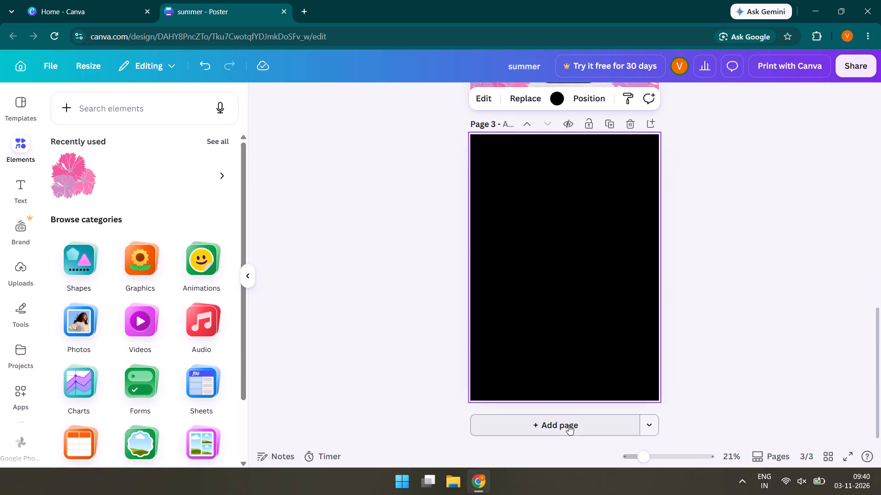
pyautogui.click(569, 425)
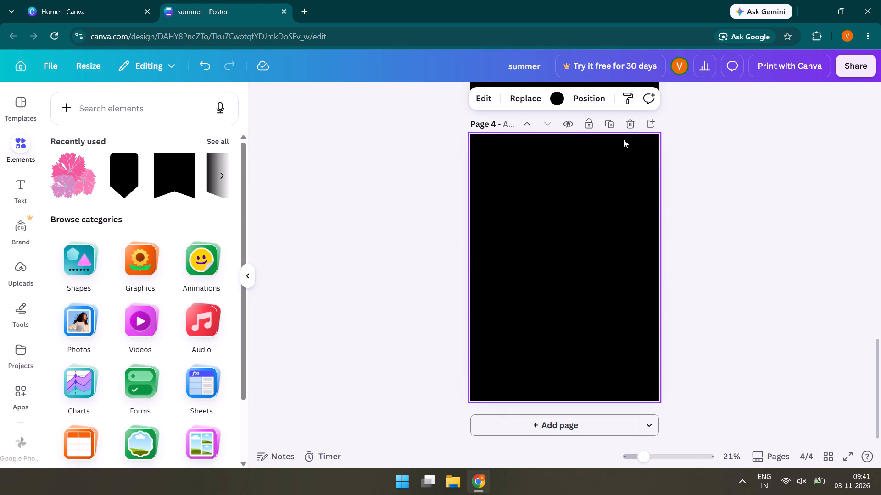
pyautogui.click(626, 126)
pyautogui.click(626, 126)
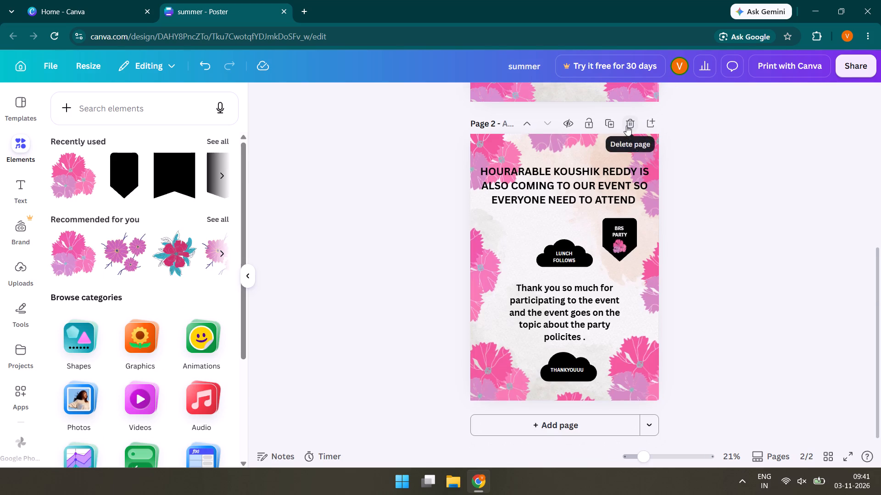
# Reload the summer poster design and check both of its pages.
pyautogui.scroll(10, 612, 324)
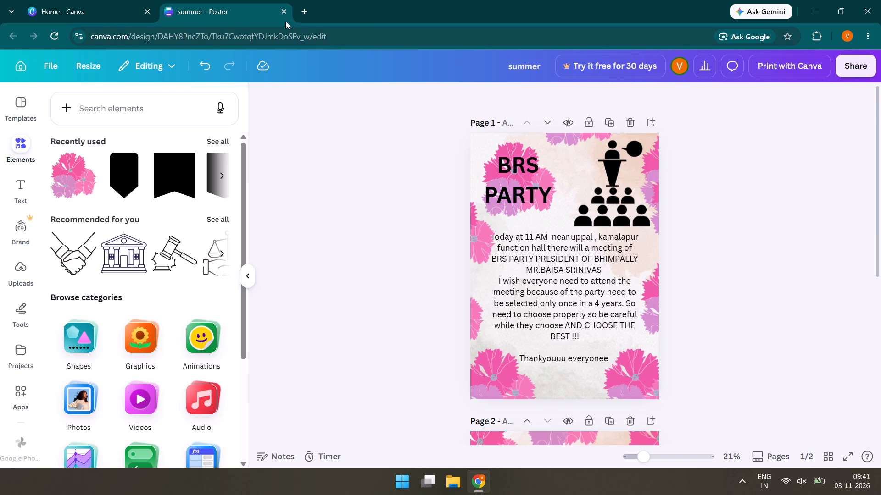
pyautogui.click(55, 34)
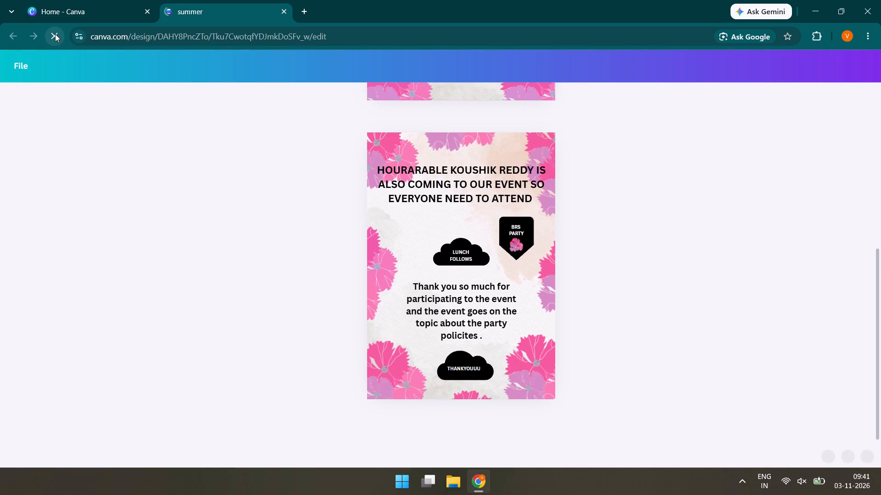
pyautogui.scroll(9, 335, 231)
pyautogui.scroll(-2, 335, 231)
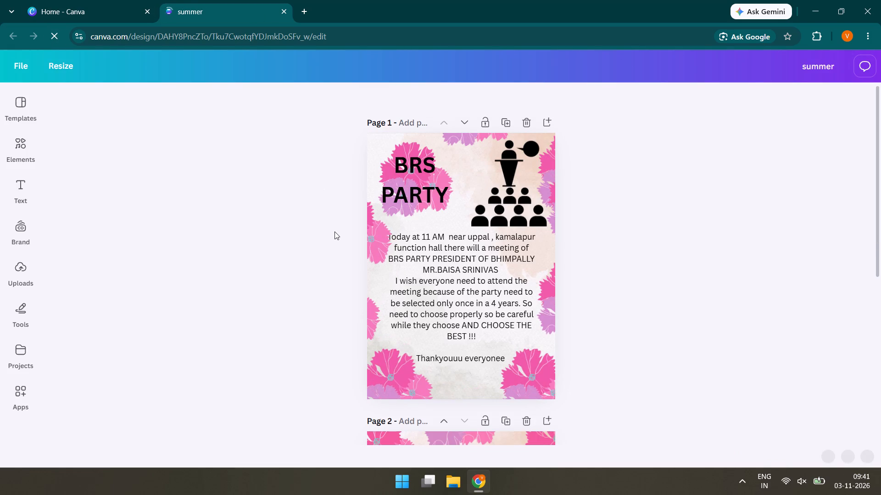
pyautogui.scroll(-4, 335, 231)
# Close the summer poster and refresh the Canva home page's list of recent designs.
pyautogui.click(281, 10)
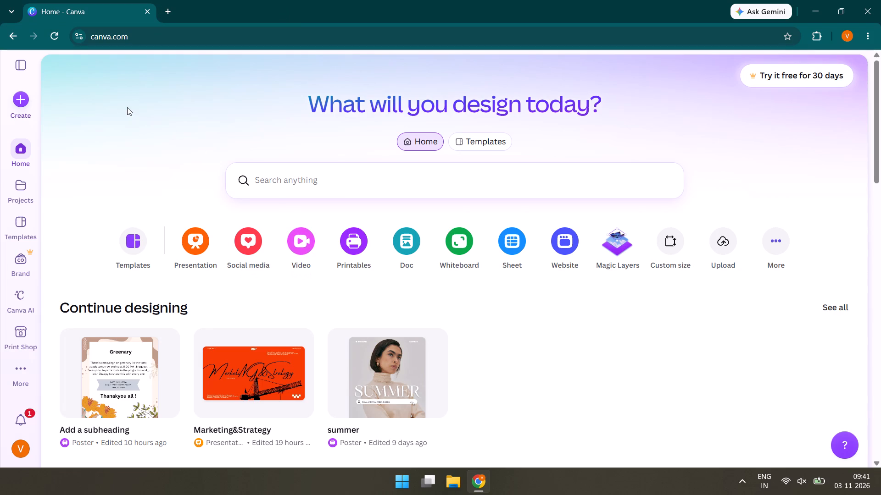
pyautogui.click(56, 38)
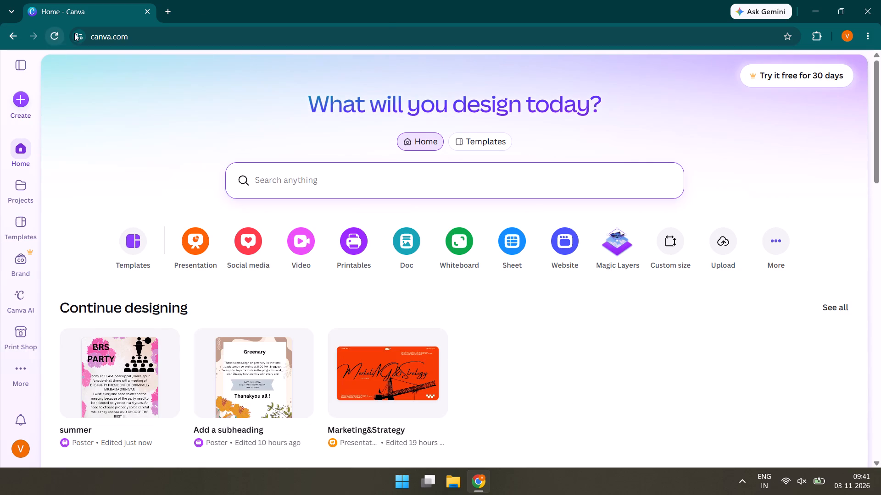
# Close the browser window and open the Kuro app from the desktop.
pyautogui.click(860, 0)
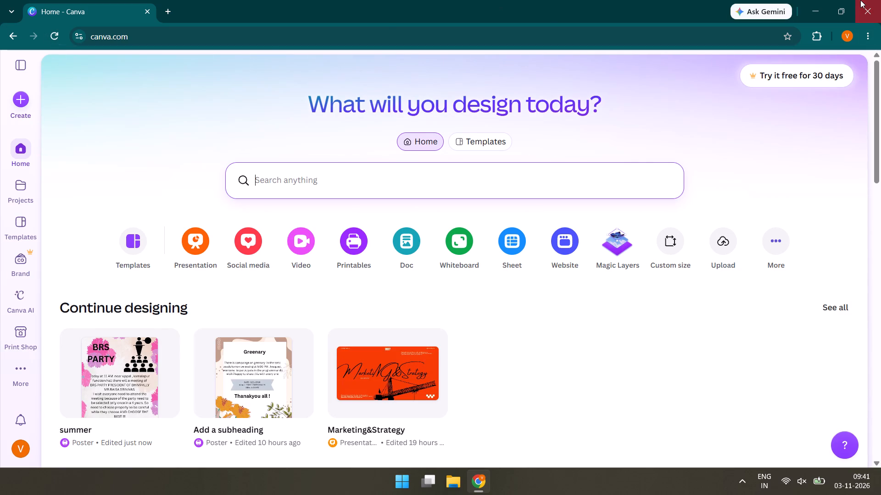
pyautogui.doubleClick(153, 355)
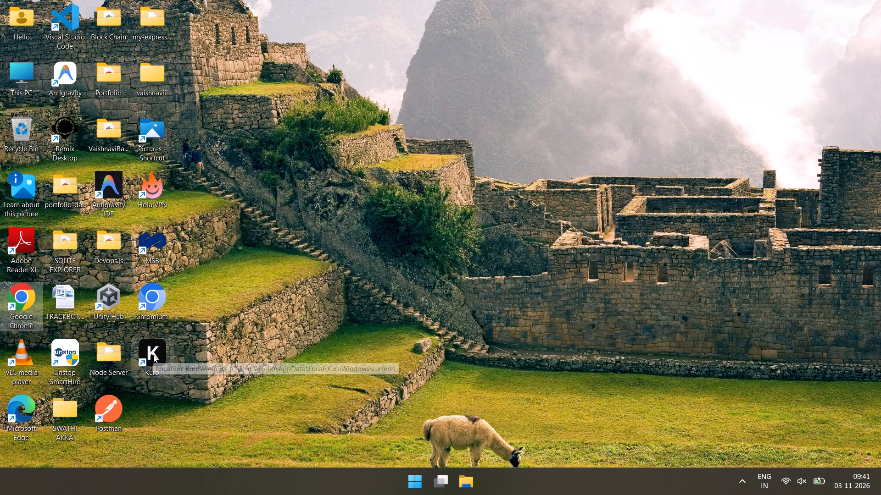